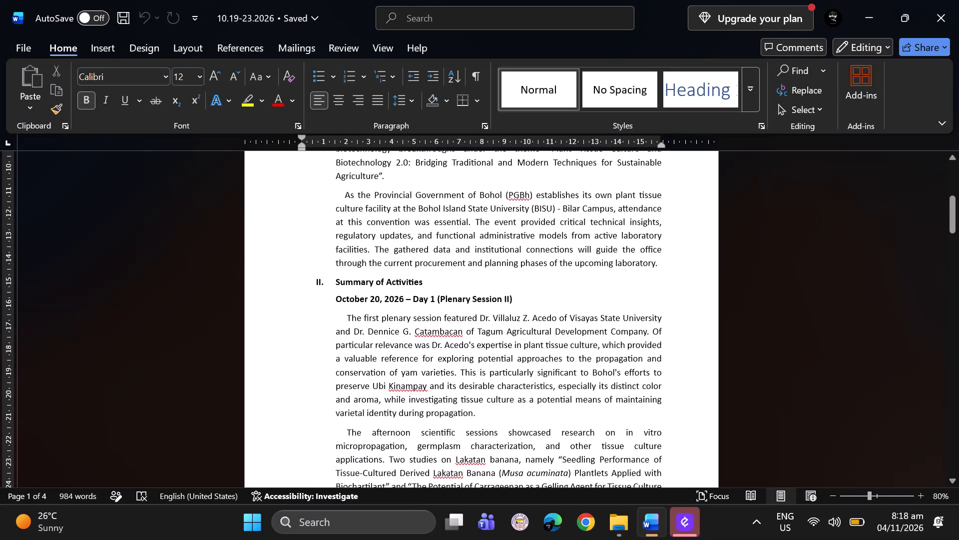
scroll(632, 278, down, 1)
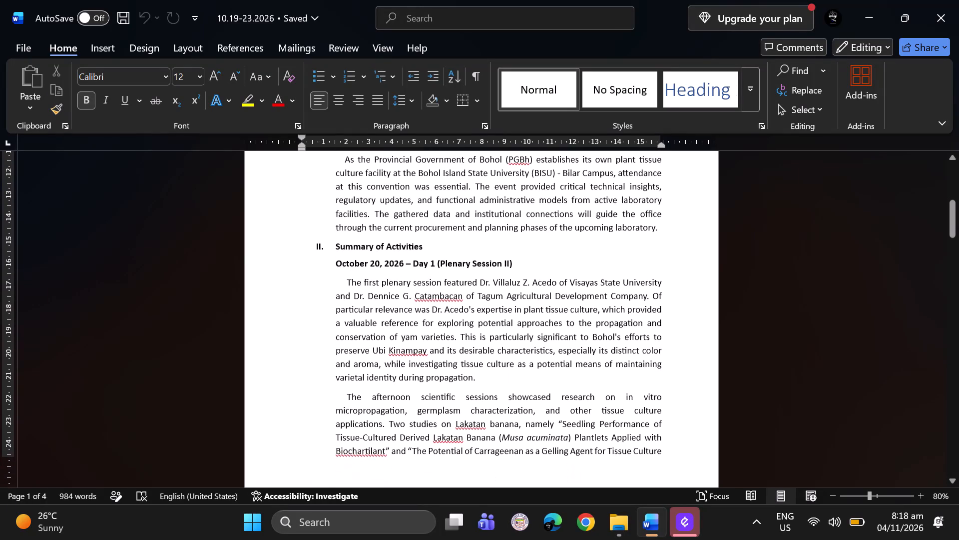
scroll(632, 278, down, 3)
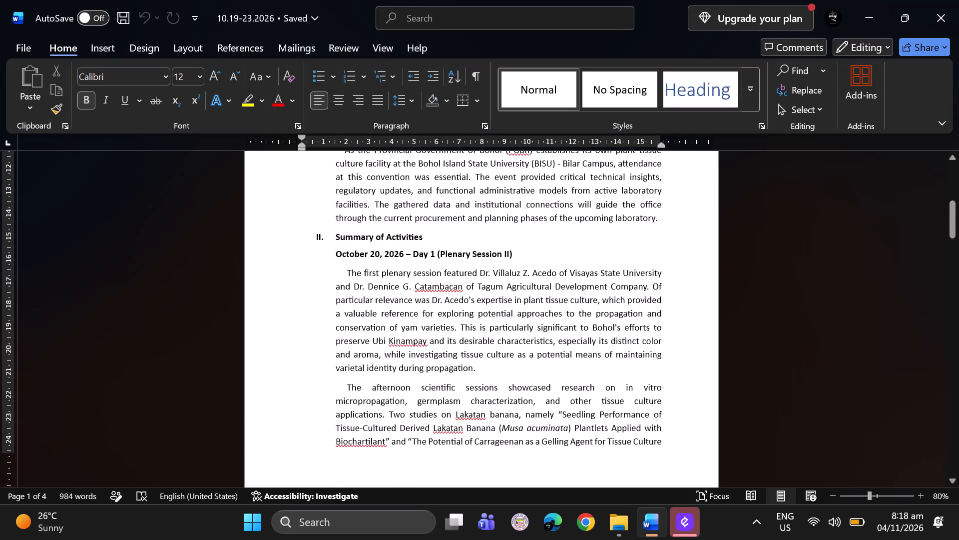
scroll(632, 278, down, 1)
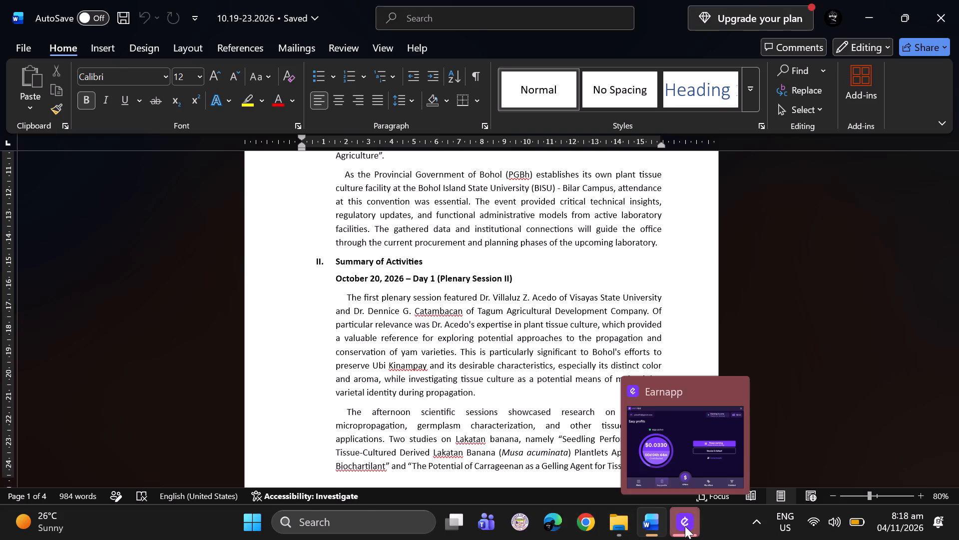
Switch to EarnApp, open its Cashout page in the browser, dismiss the sign-in popup, and close the browser window.
click(711, 431)
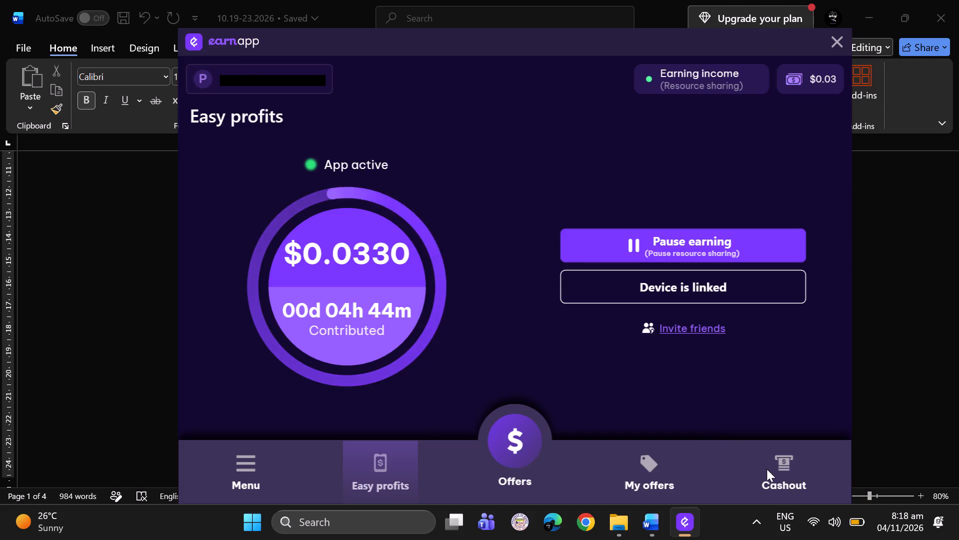
click(788, 469)
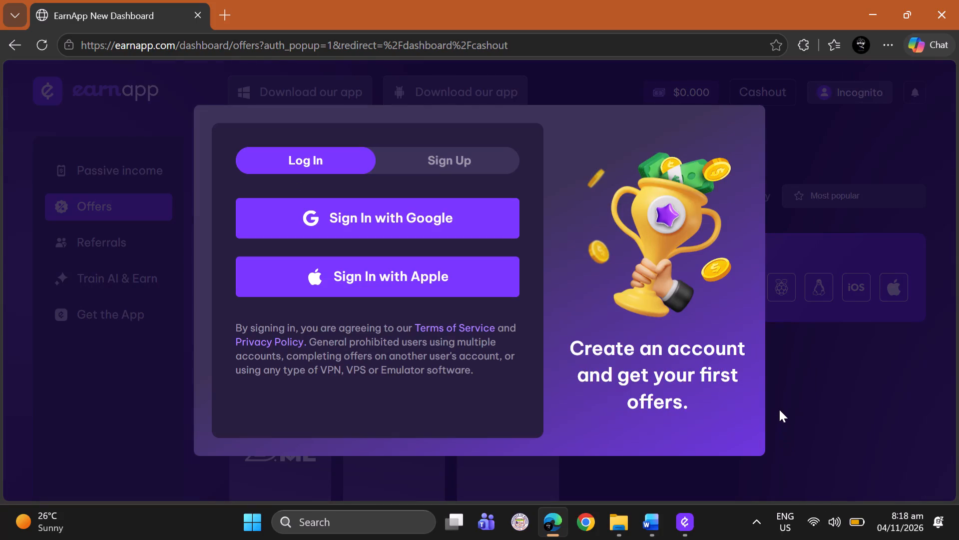
click(780, 410)
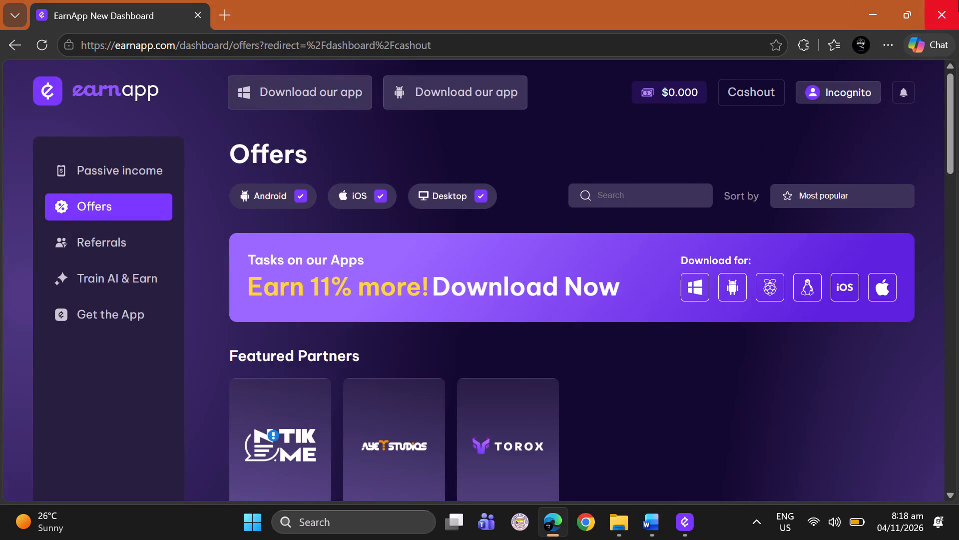
click(958, 0)
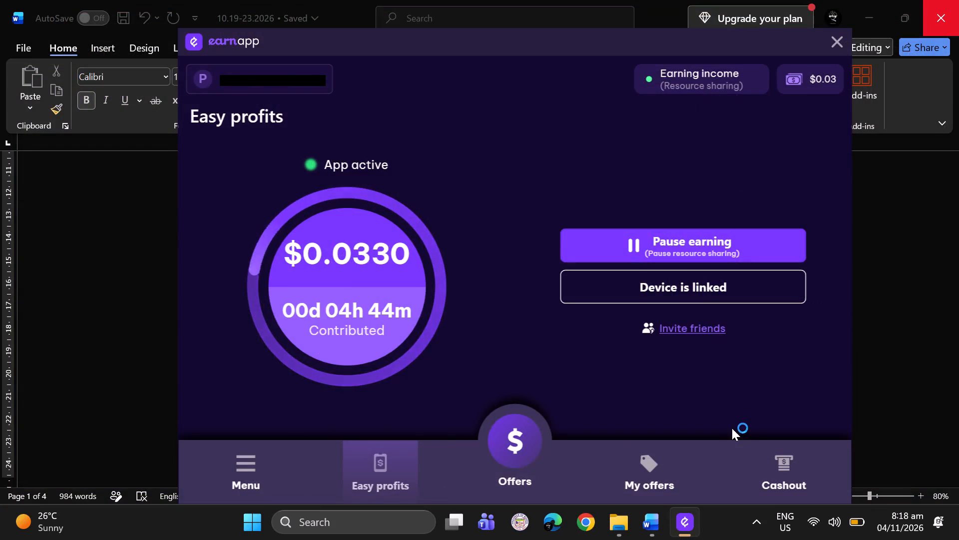
View EarnApp's side menu and close the EarnApp window.
click(243, 486)
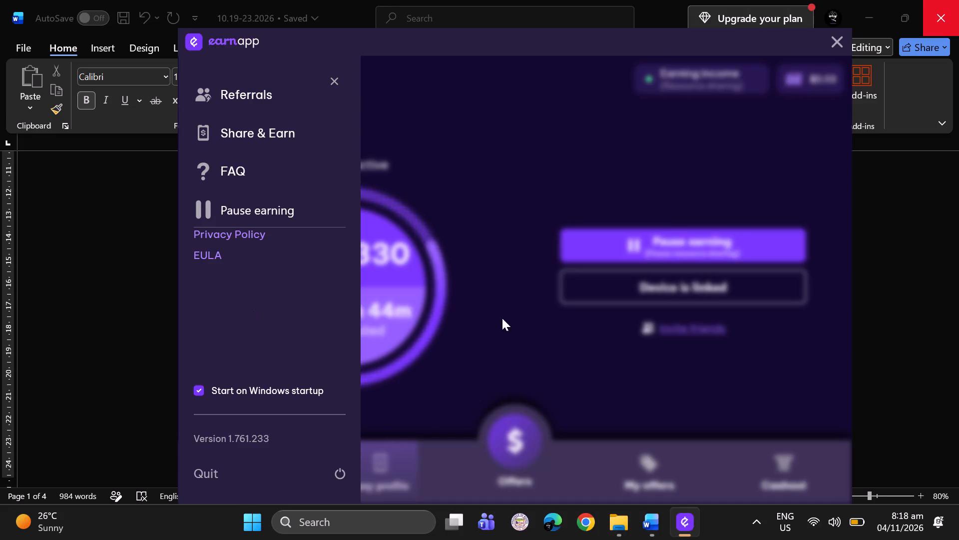
click(830, 39)
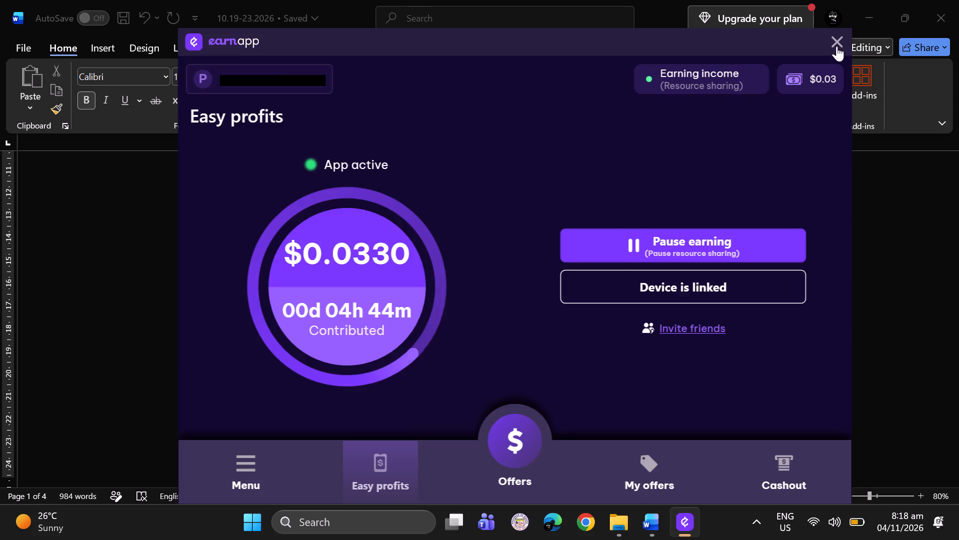
click(836, 44)
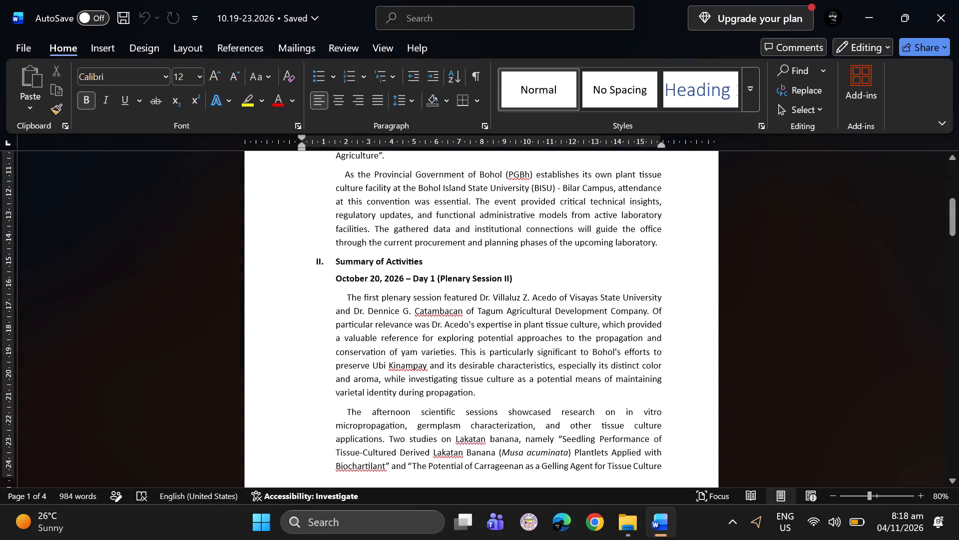
Launch Google Chrome.
click(592, 533)
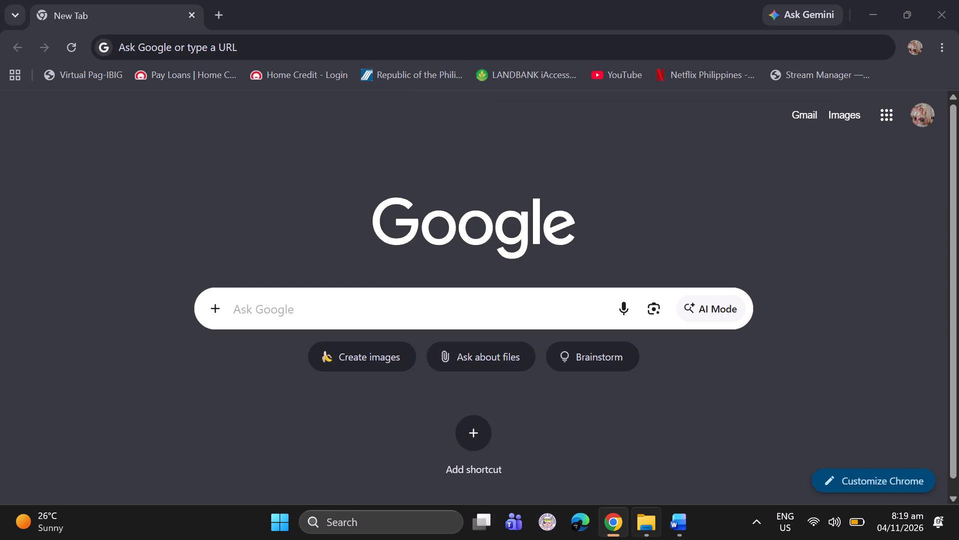
Switch to File Explorer and open the PPMP_Supplies_2027 workbook from the recent files.
click(633, 527)
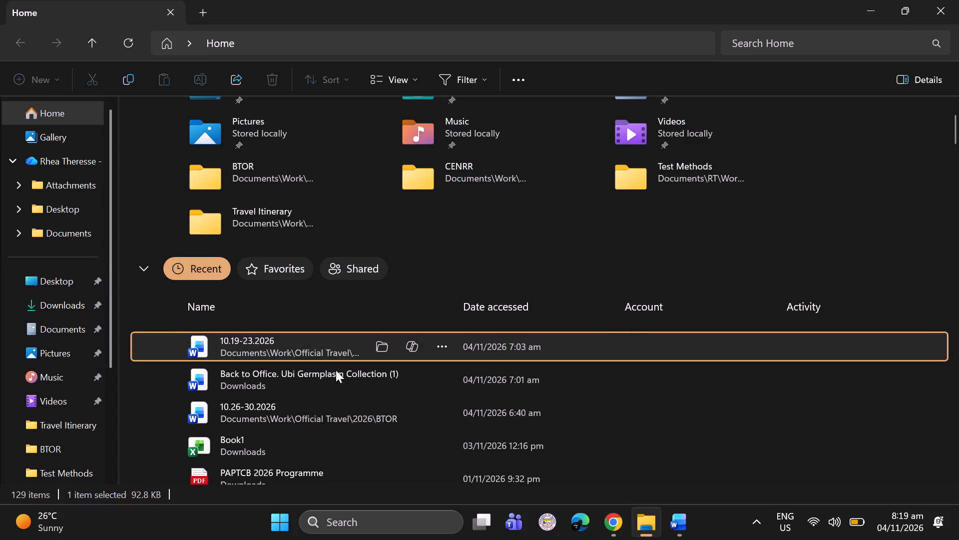
scroll(246, 365, down, 5)
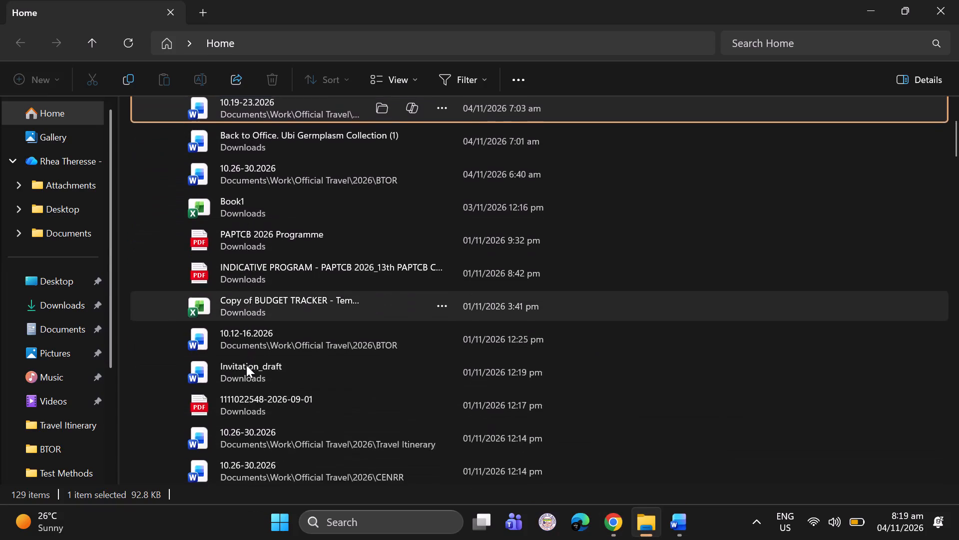
scroll(246, 365, down, 5)
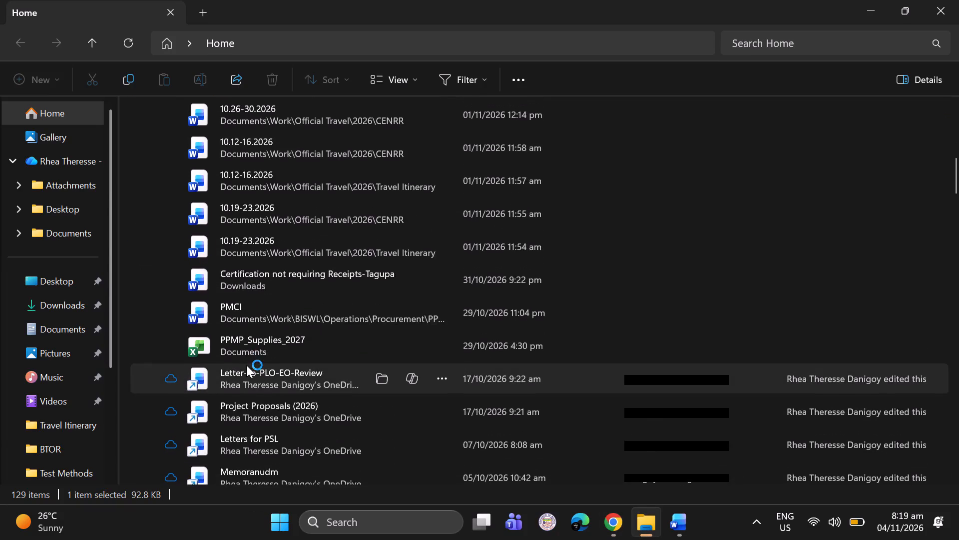
scroll(246, 365, down, 1)
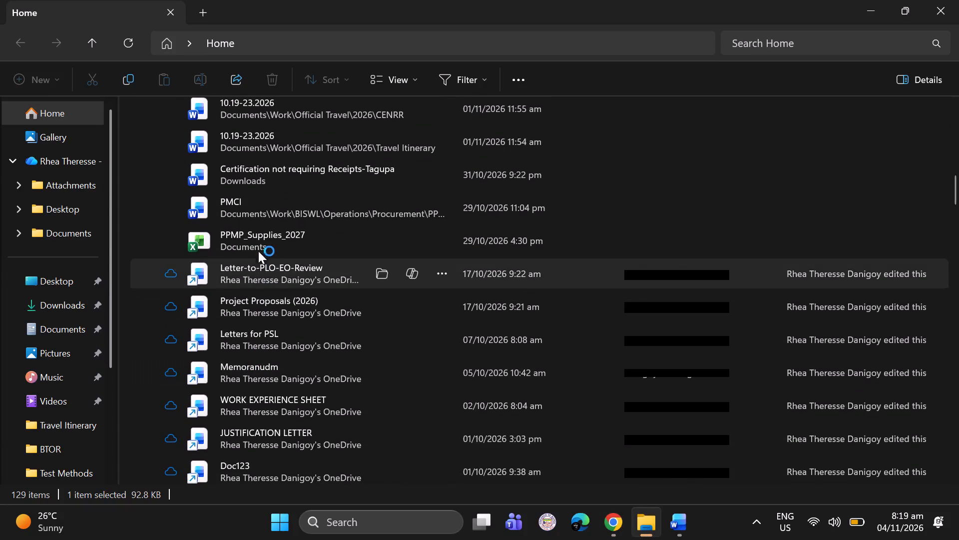
double_click(260, 245)
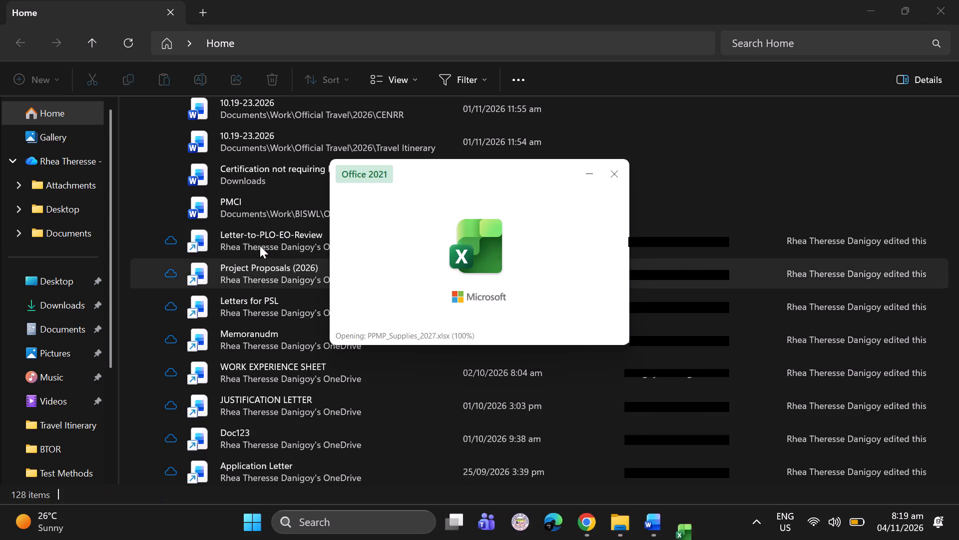
Examine the laboratory supply items and quantities in the 2027 procurement plan sheet.
scroll(266, 303, up, 3)
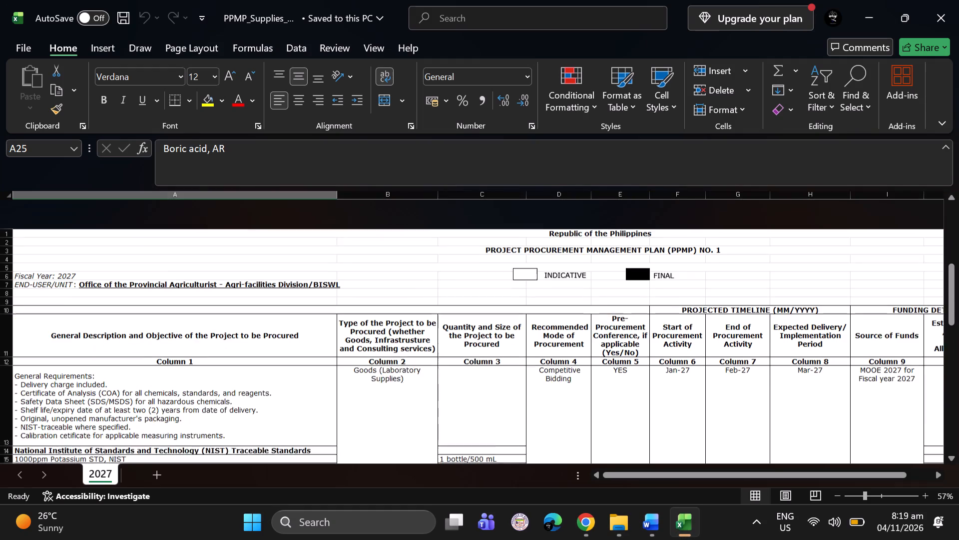
scroll(266, 303, down, 2)
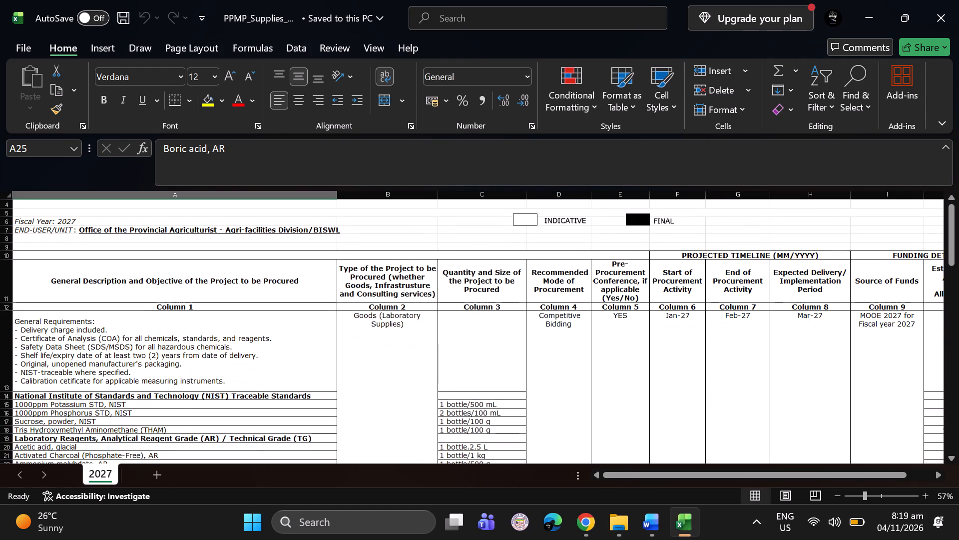
scroll(266, 303, down, 2)
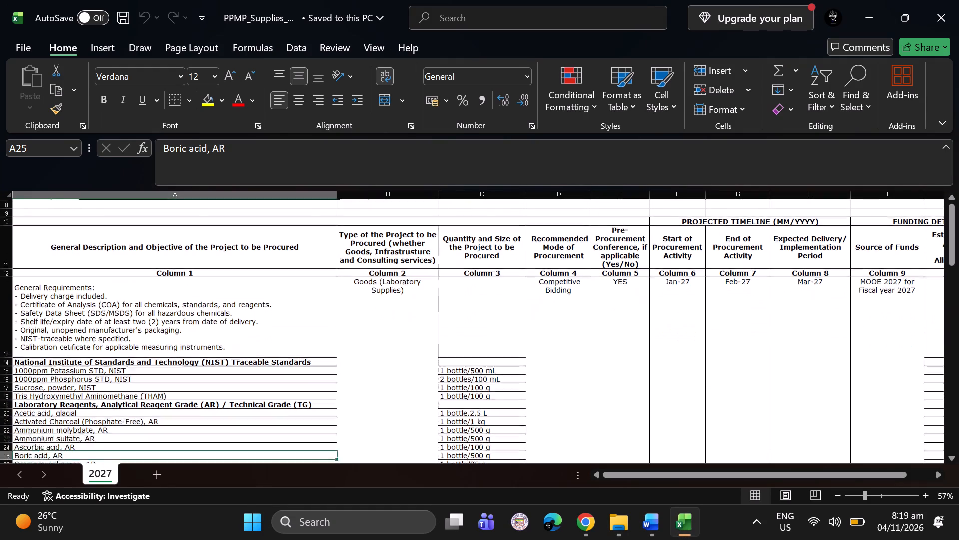
scroll(266, 303, down, 1)
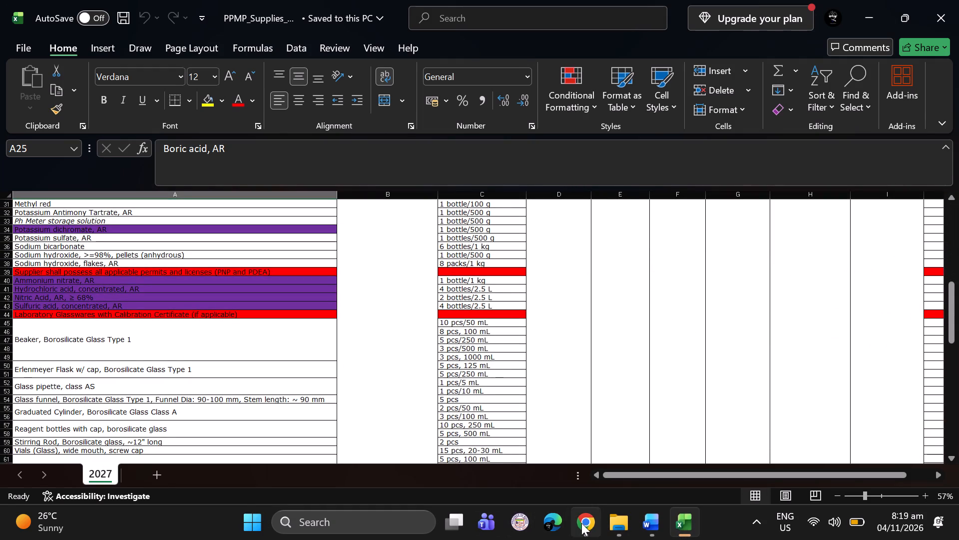
Switch to File Explorer and look through the older recent files.
click(616, 526)
scroll(490, 420, down, 3)
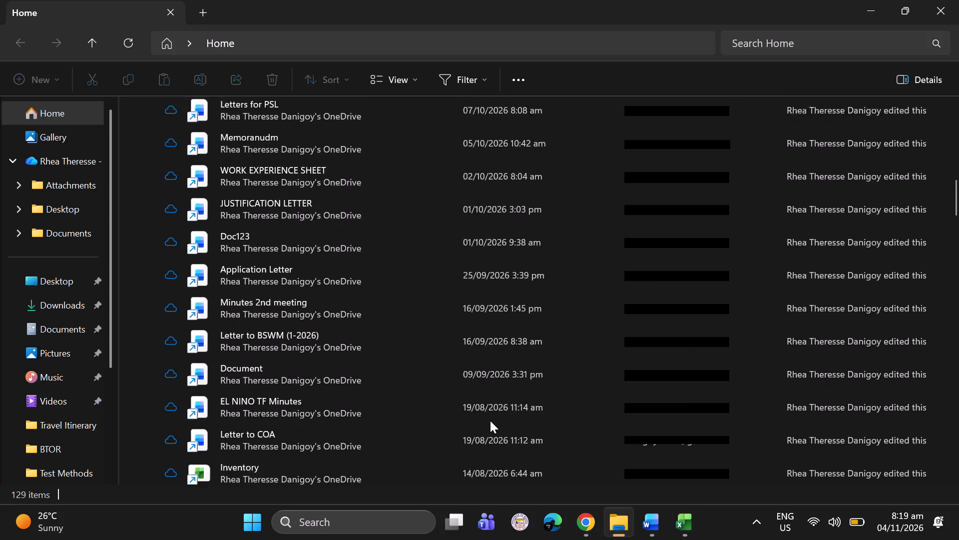
scroll(490, 420, down, 2)
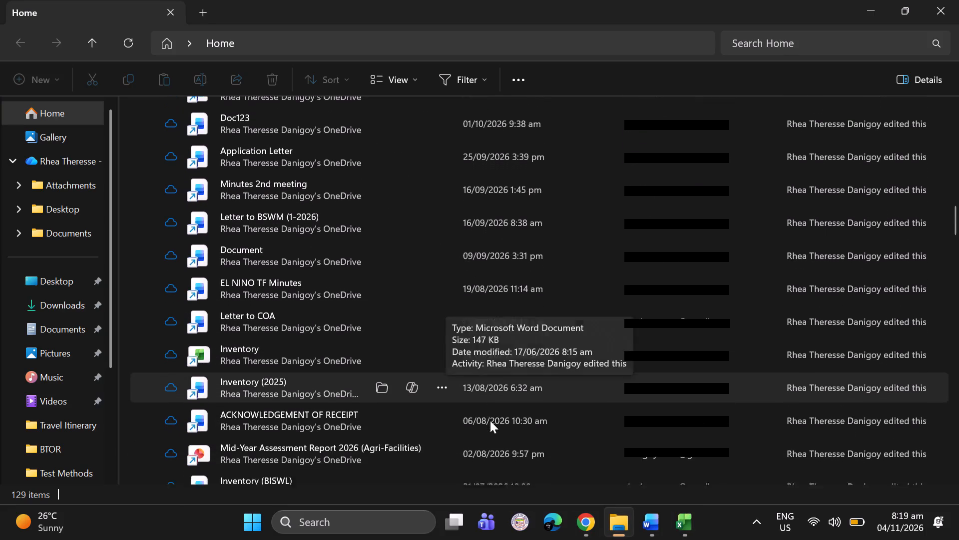
scroll(490, 420, down, 1)
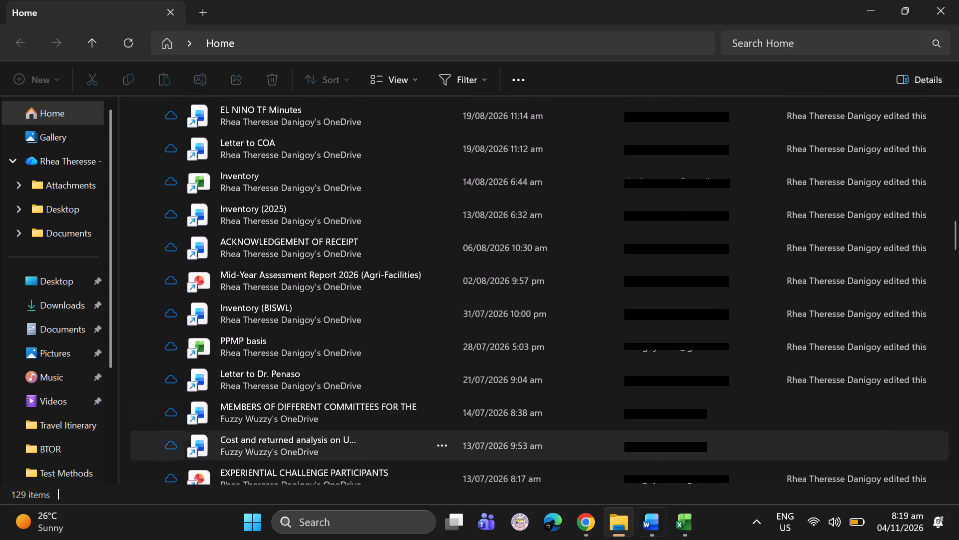
Return to Excel and open the BISWL Supplies workbook from the recent workbooks.
click(700, 536)
key(ctrl+o)
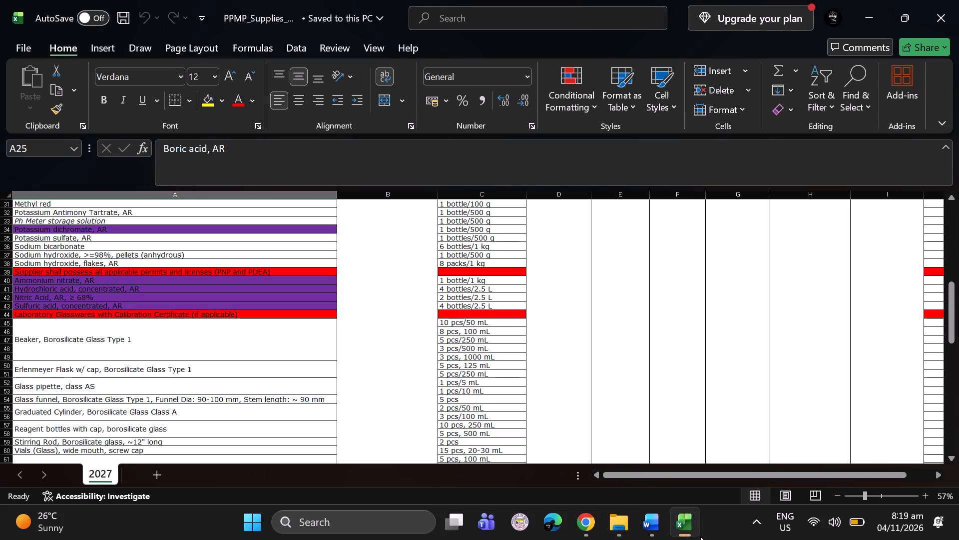
scroll(622, 367, down, 1)
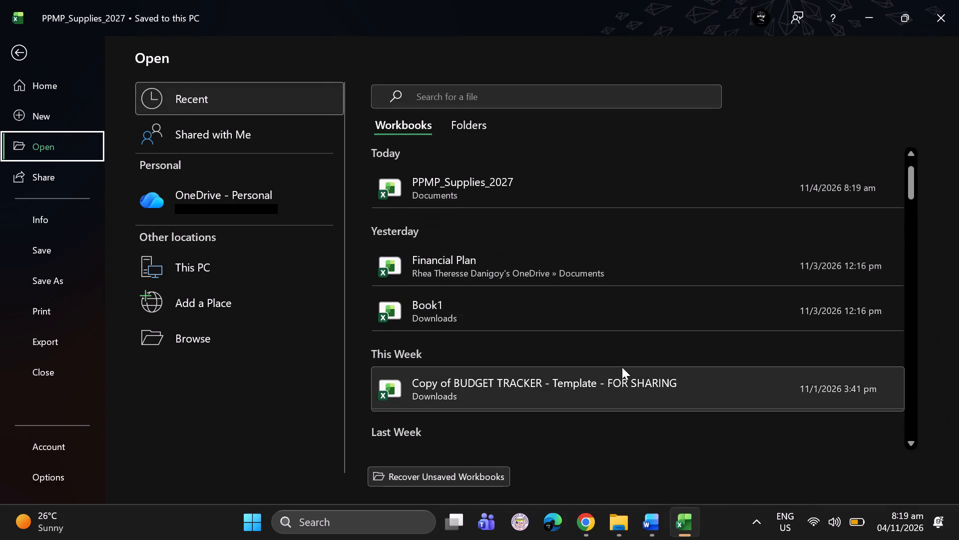
scroll(622, 367, down, 1)
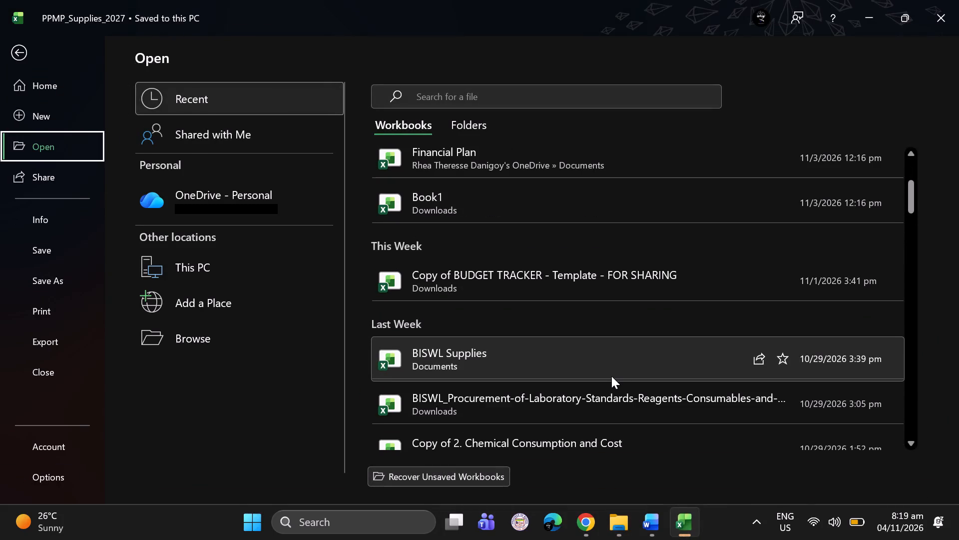
double_click(611, 375)
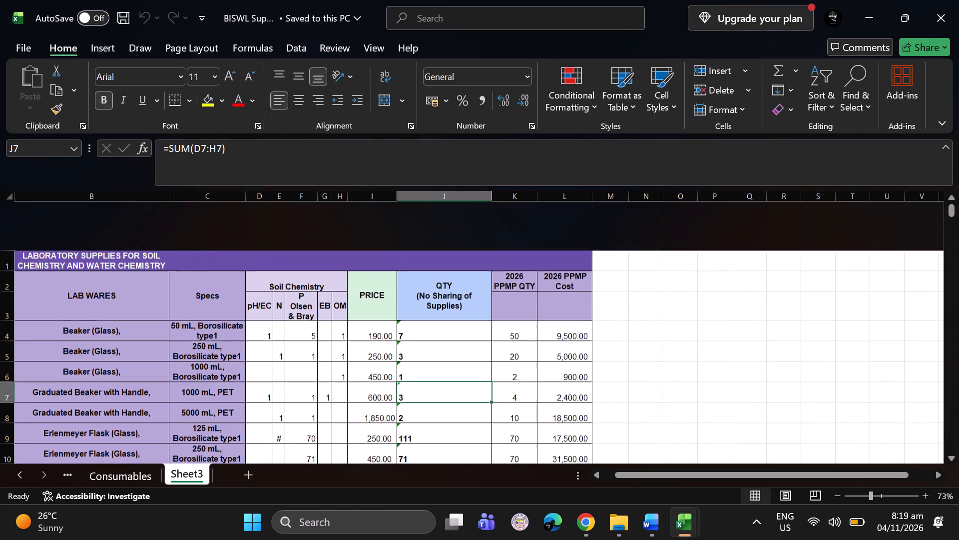
Look over the lab wares on Sheet3, the Consumables sheet, and the soil chemistry list on the Chemicals sheet.
scroll(611, 375, down, 2)
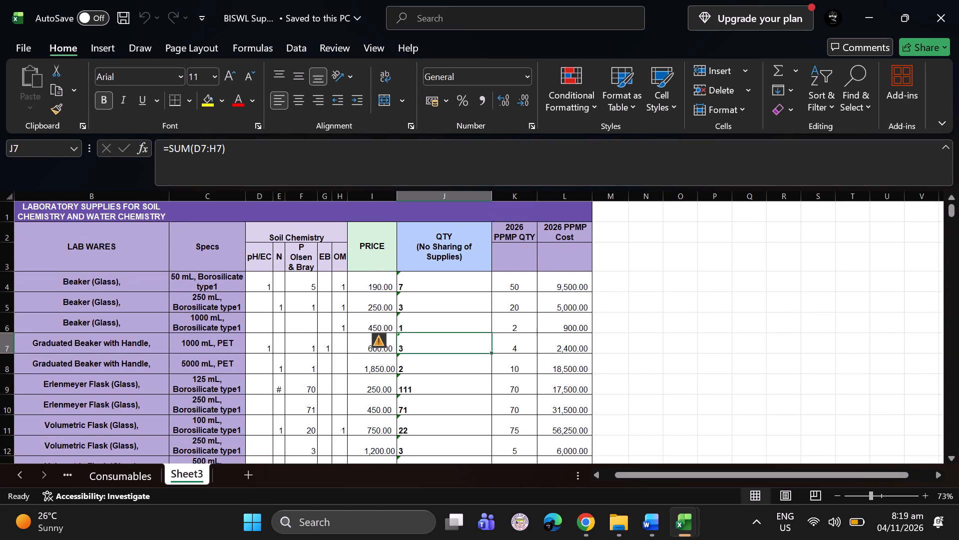
click(120, 483)
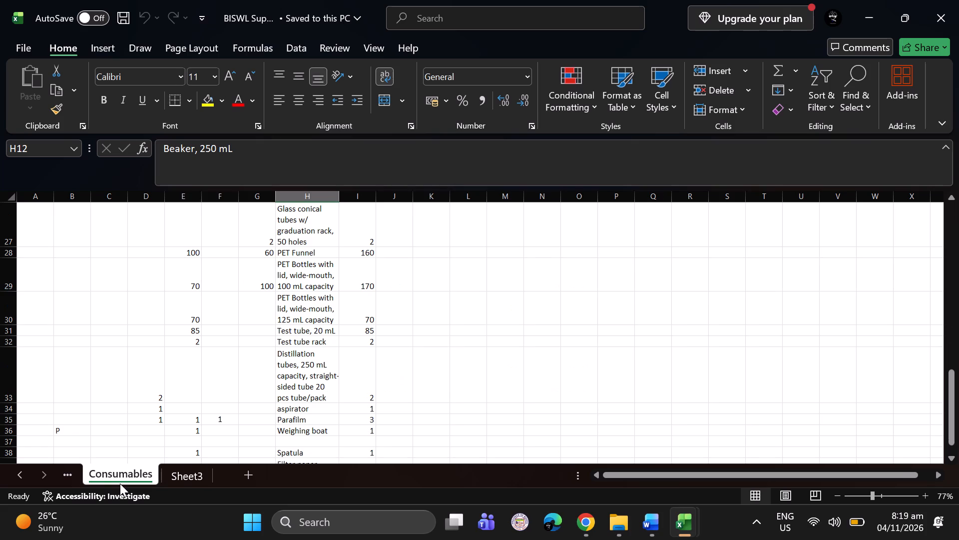
scroll(162, 375, right, 4)
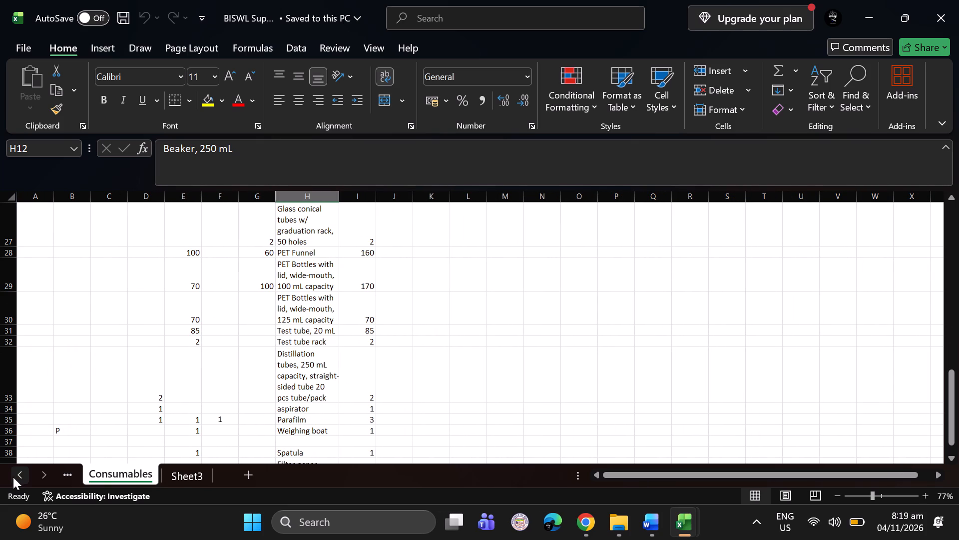
click(15, 476)
drag(15, 476, 129, 478)
click(129, 478)
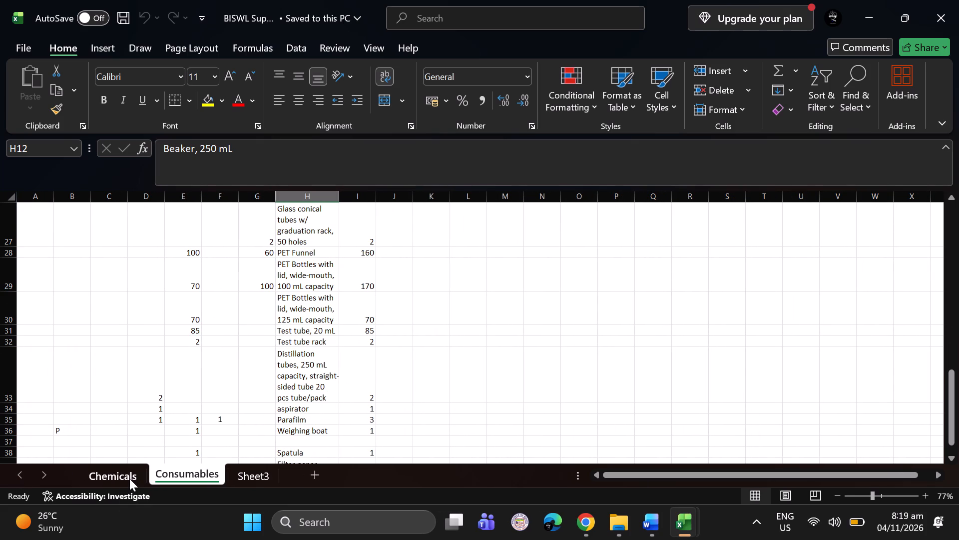
scroll(189, 354, up, 2)
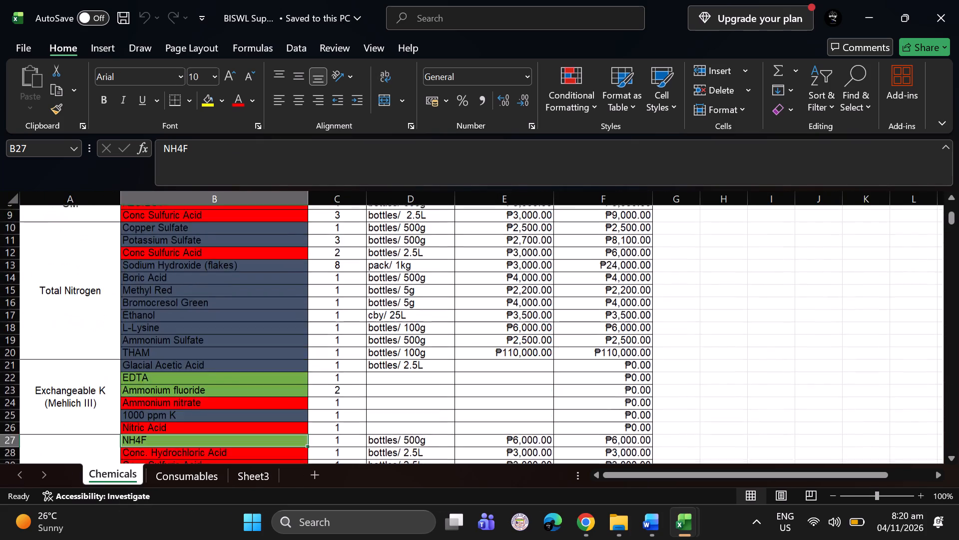
scroll(189, 354, up, 2)
scroll(189, 354, right, 1)
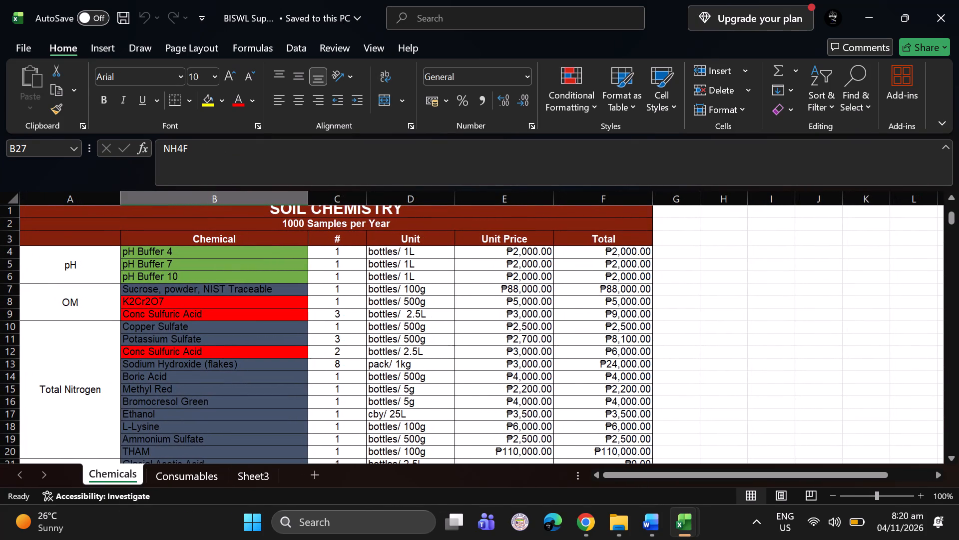
scroll(189, 354, down, 1)
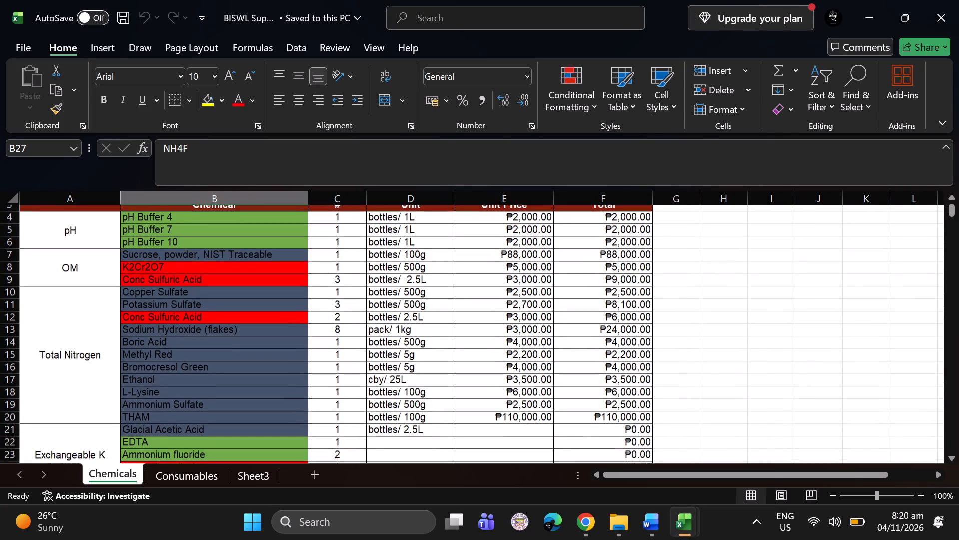
scroll(189, 354, down, 1)
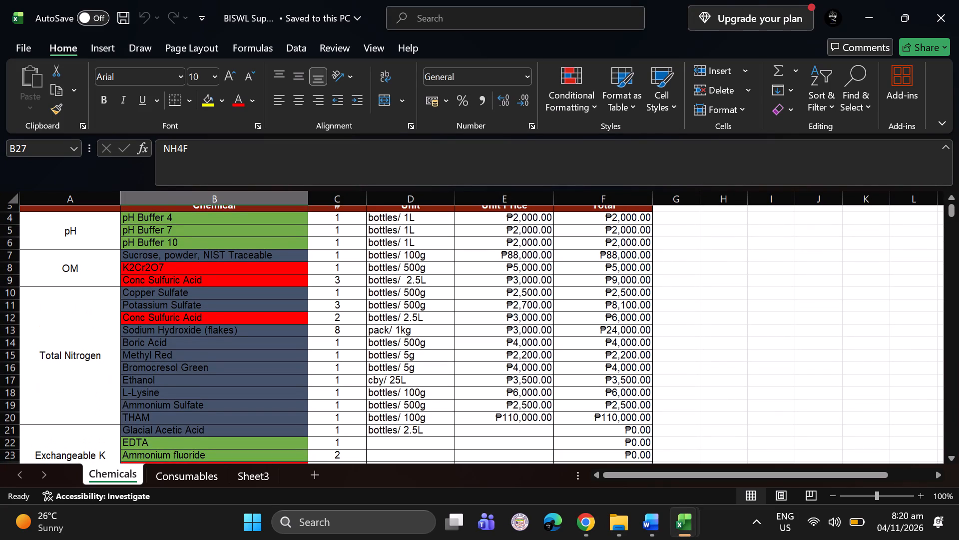
Switch to File Explorer, search for "test methods", and open the TM 4.04 SC TOTAL NITROGEN PDF from the Test Methods folder.
click(198, 327)
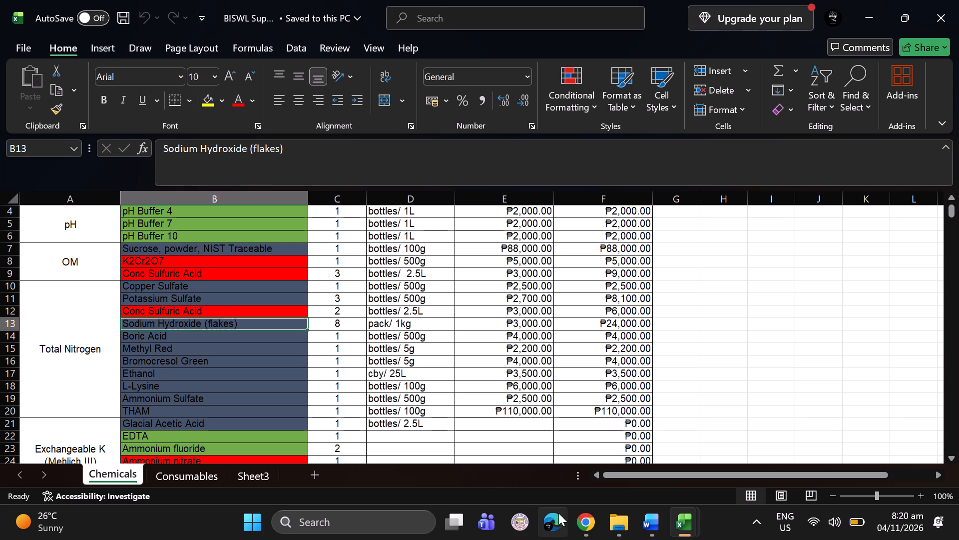
click(582, 523)
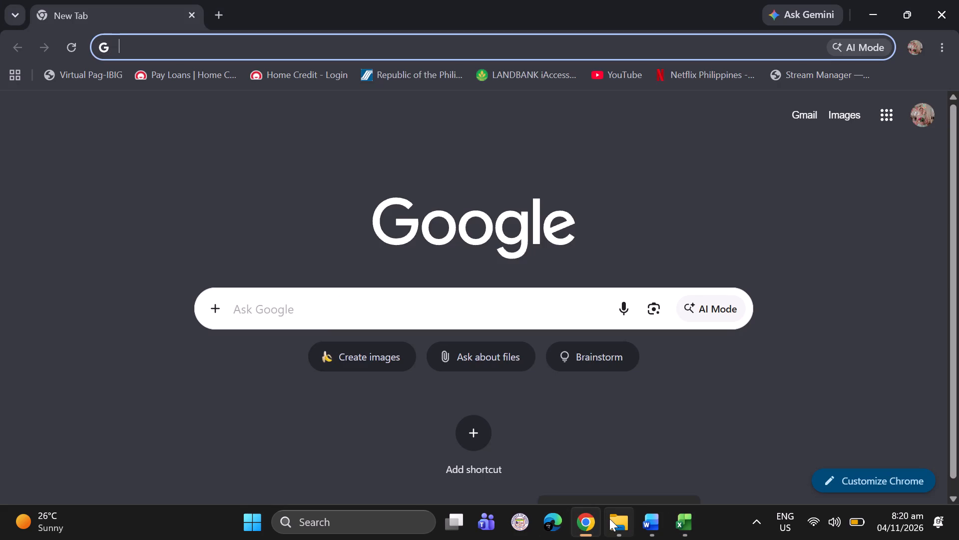
click(611, 520)
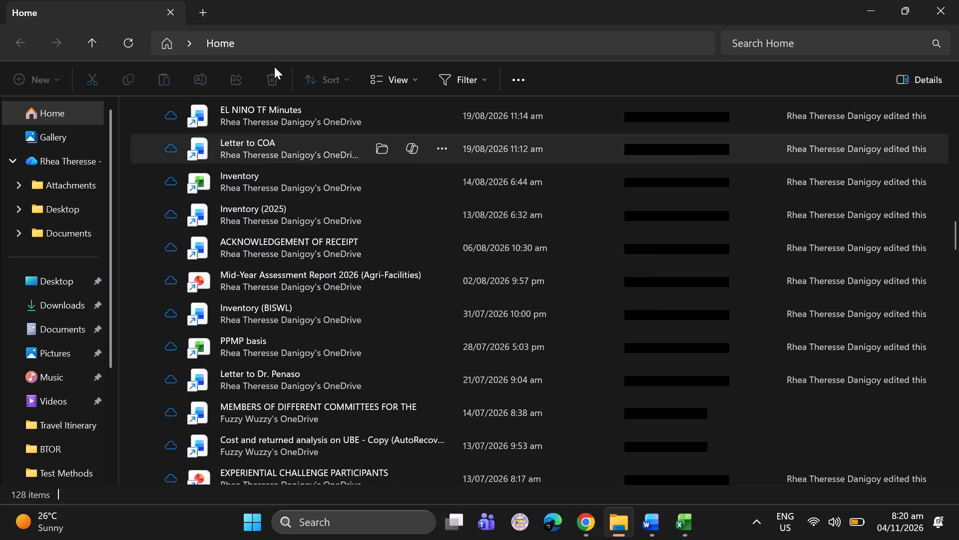
click(833, 35)
text(test methods)
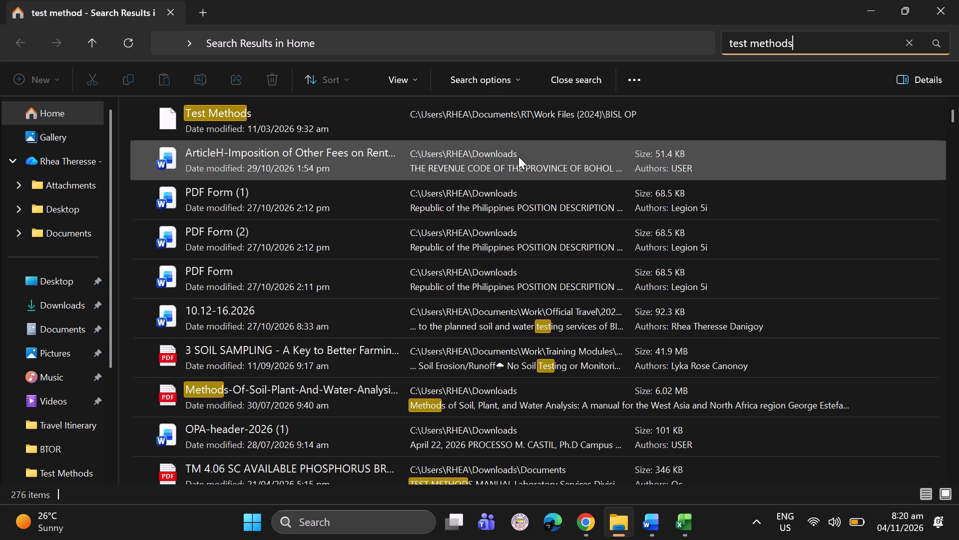
double_click(452, 123)
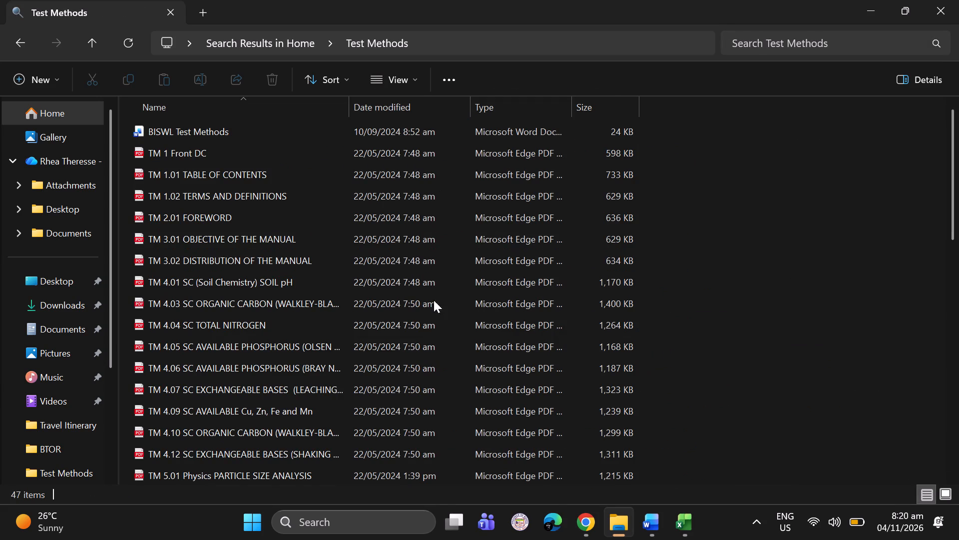
double_click(439, 325)
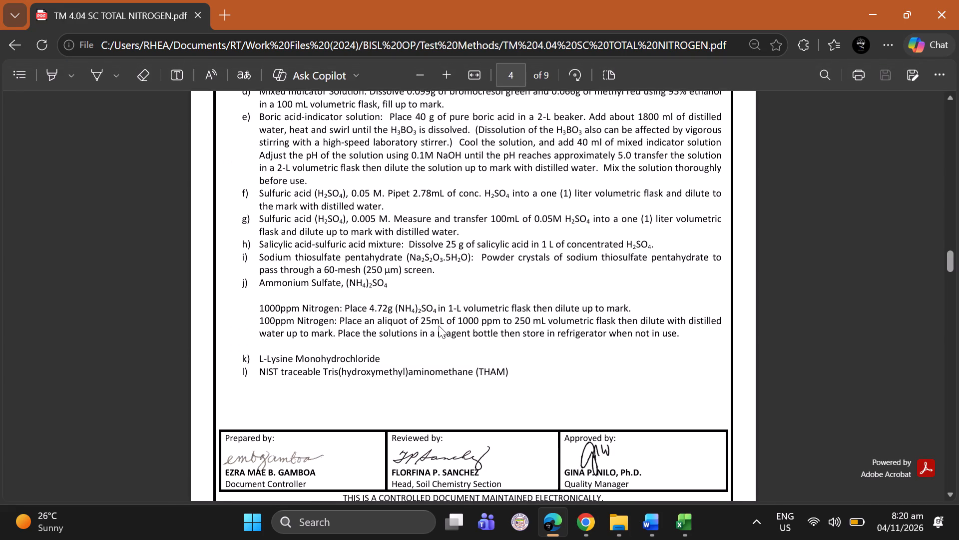
Look back through the reagents on page 4 to the equipment and laboratory ware lists on page 3 of the Total Nitrogen method.
scroll(439, 325, up, 1)
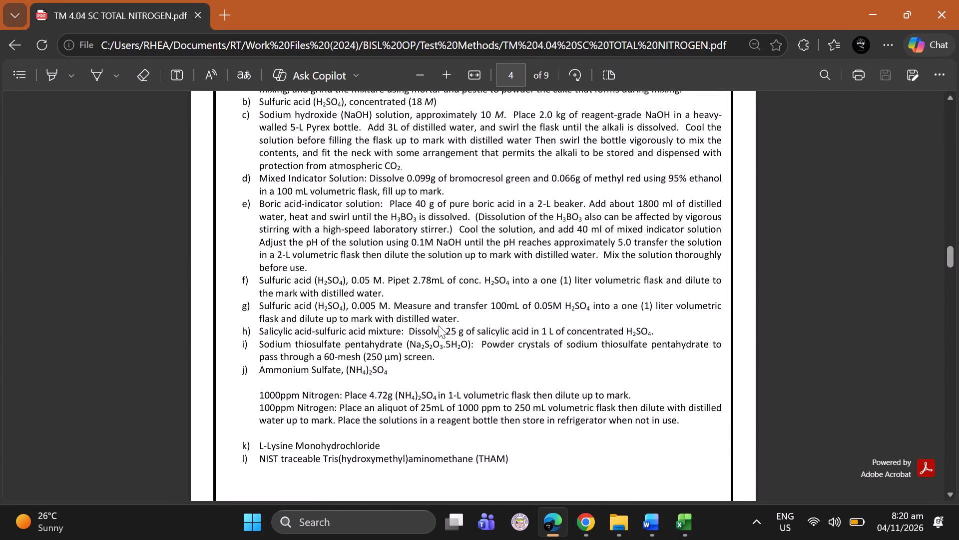
scroll(439, 325, up, 2)
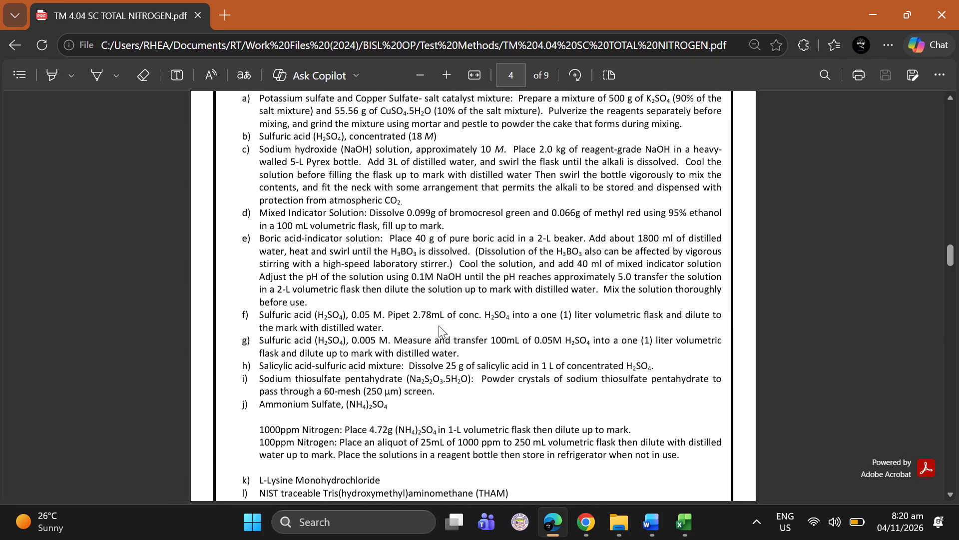
scroll(439, 325, up, 4)
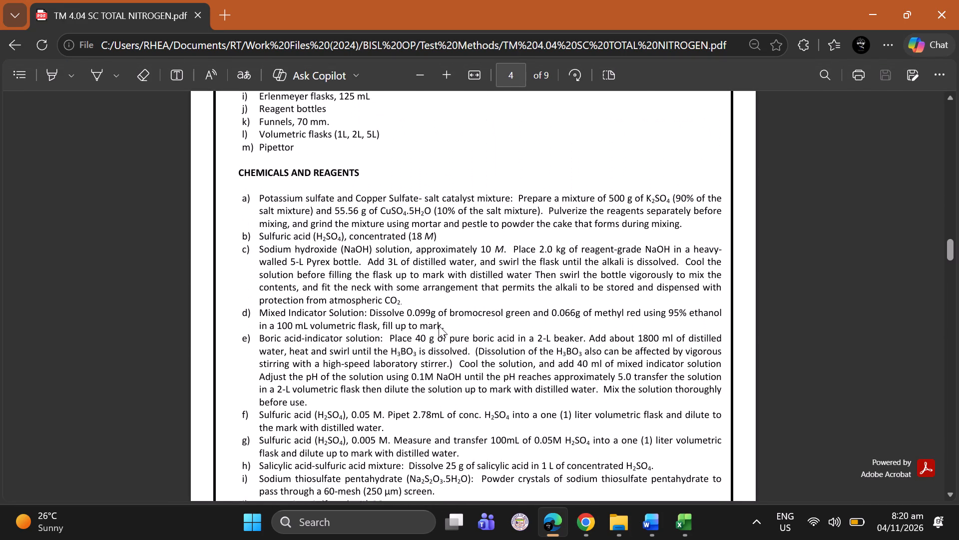
scroll(439, 325, up, 2)
scroll(439, 325, down, 1)
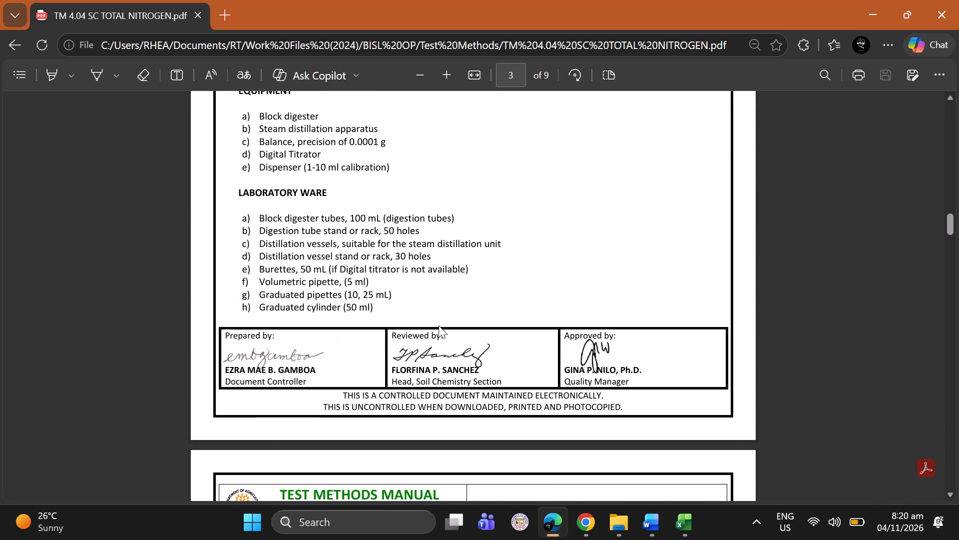
scroll(439, 325, down, 2)
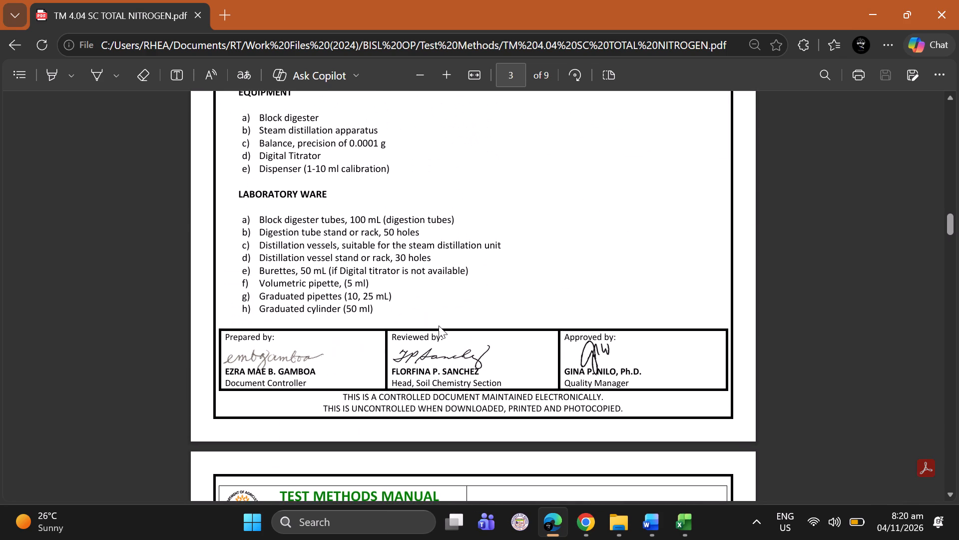
scroll(439, 325, down, 2)
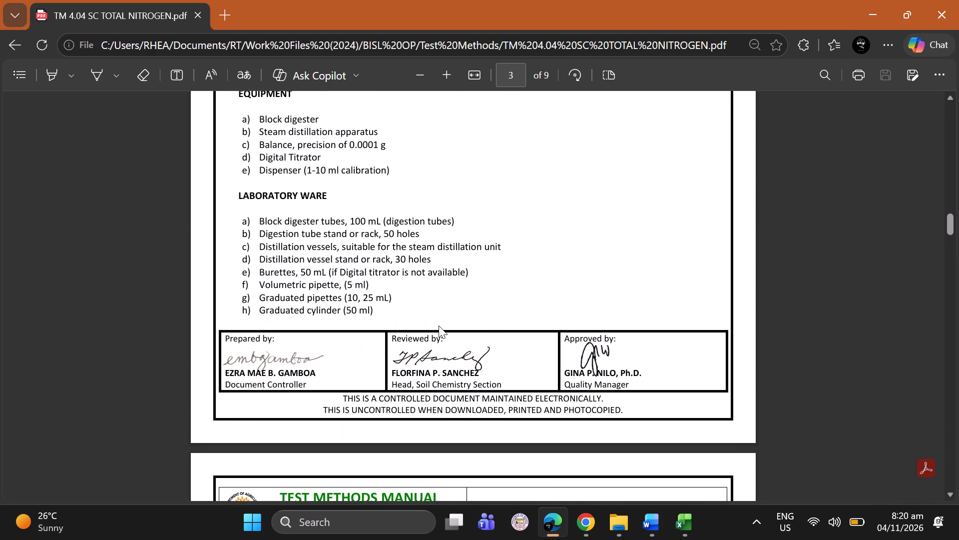
scroll(439, 325, down, 7)
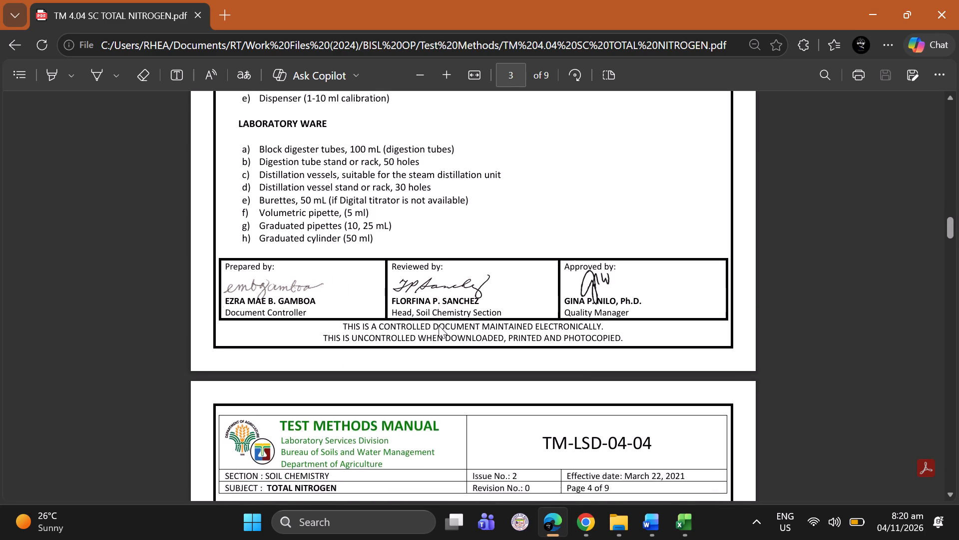
Read the Chemicals and Reagents section on page 4 of the Total Nitrogen method, checking the preparation amounts for each reagent.
scroll(439, 325, down, 2)
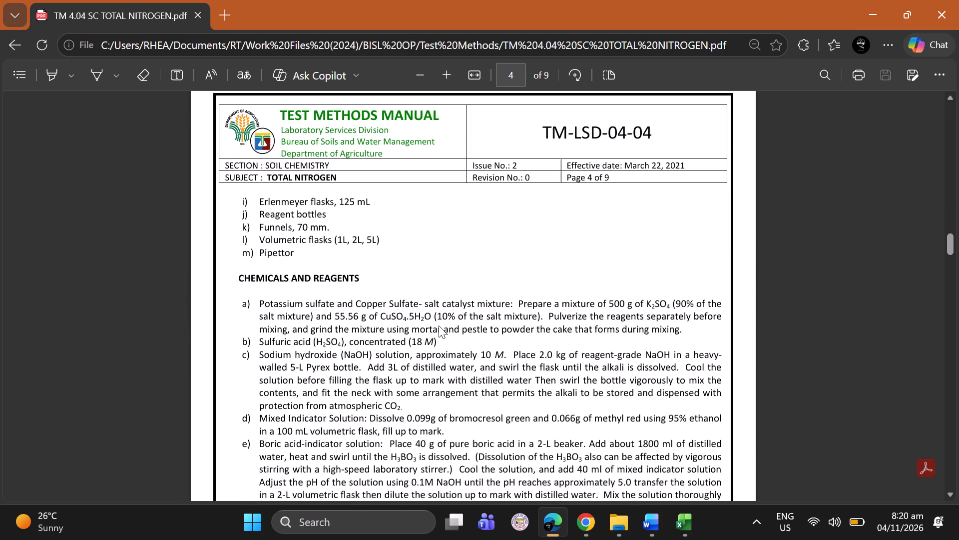
scroll(439, 325, down, 2)
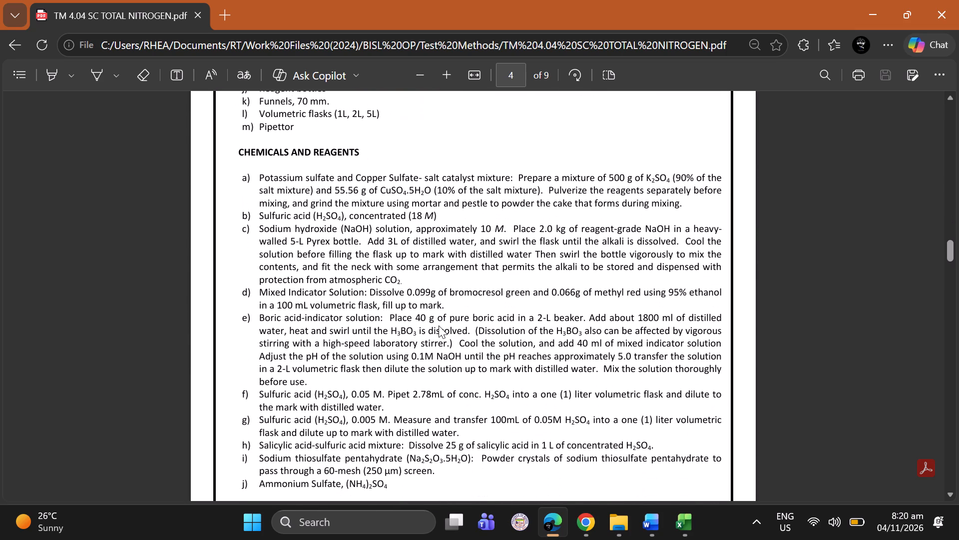
scroll(439, 325, down, 3)
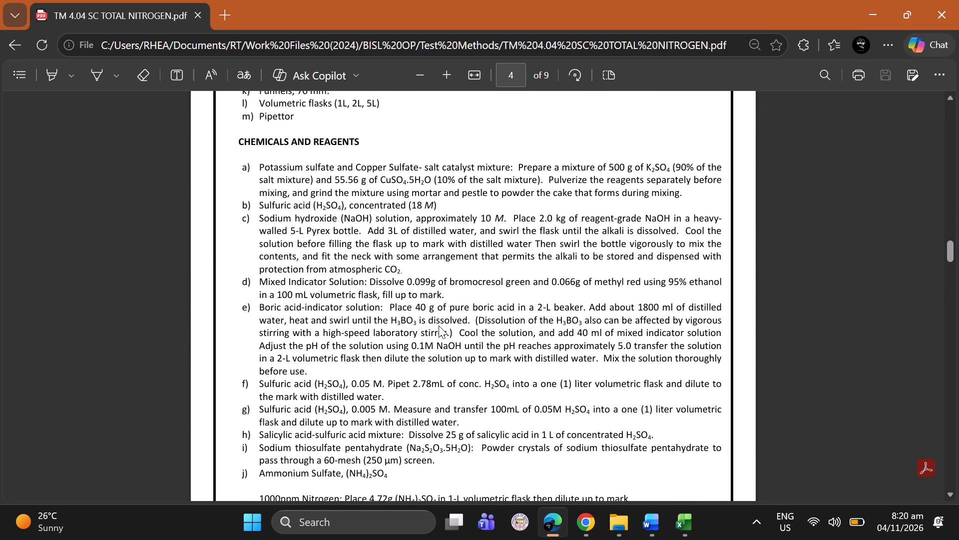
scroll(439, 325, down, 8)
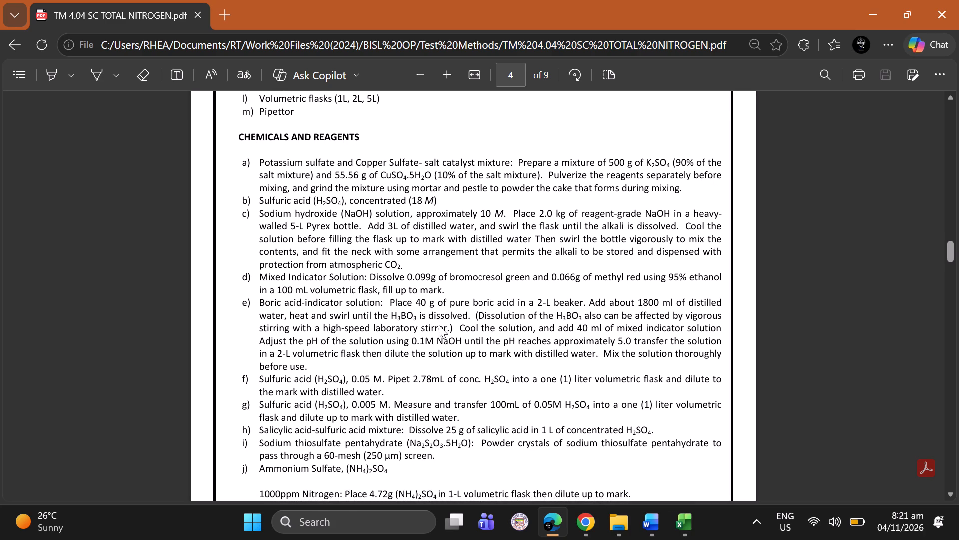
scroll(439, 325, down, 3)
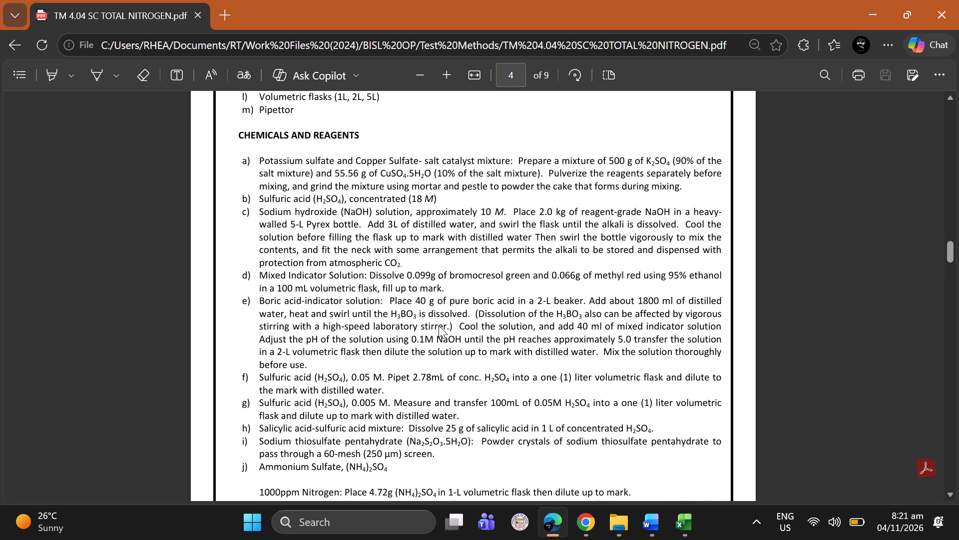
scroll(439, 325, down, 2)
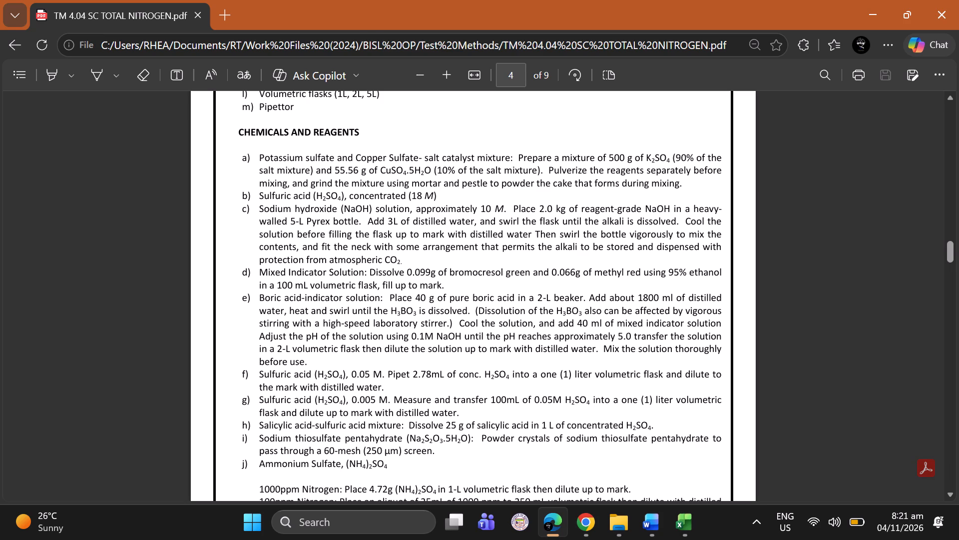
scroll(561, 286, down, 3)
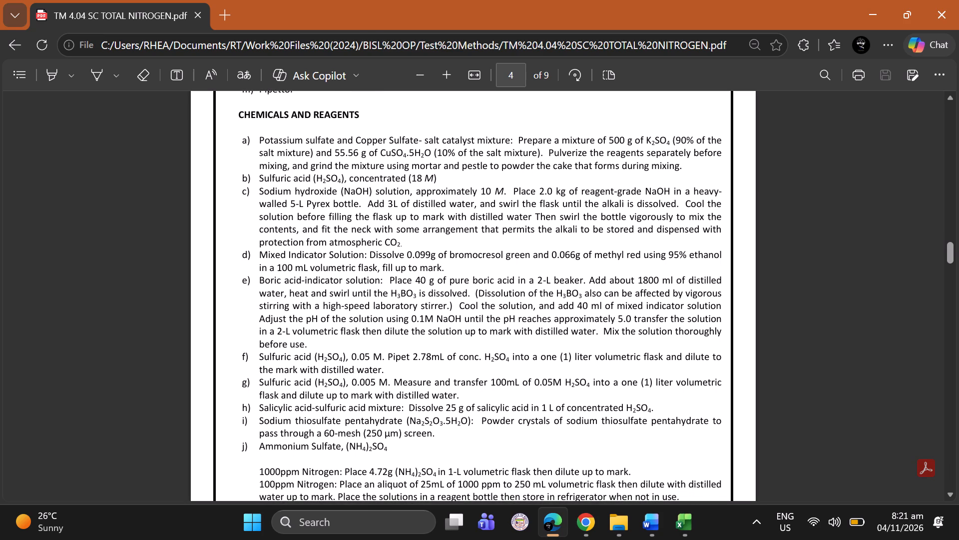
scroll(561, 286, down, 4)
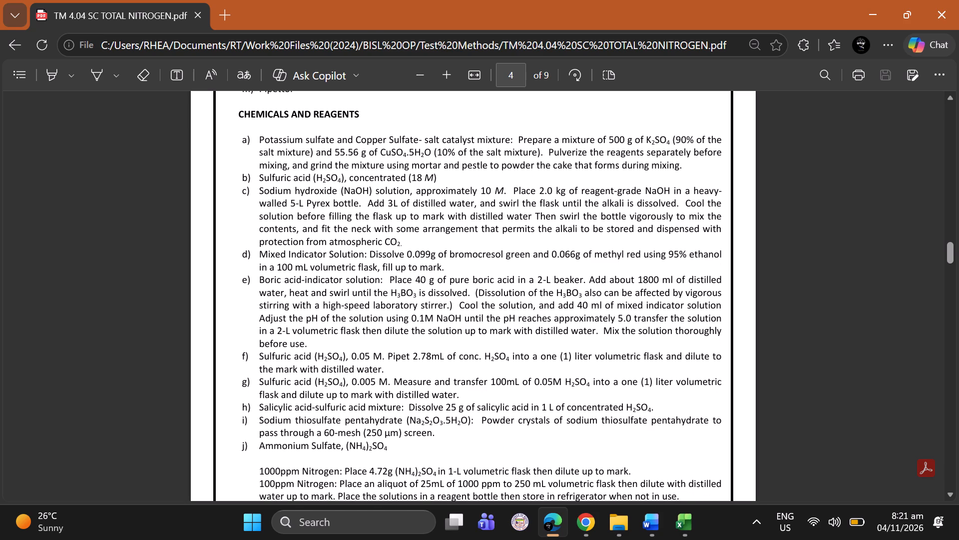
Read page 5 of the Total Nitrogen method, covering health and safety, acid standardization with THAM, and the Kjeldahl digestion and distillation procedure.
scroll(561, 286, down, 3)
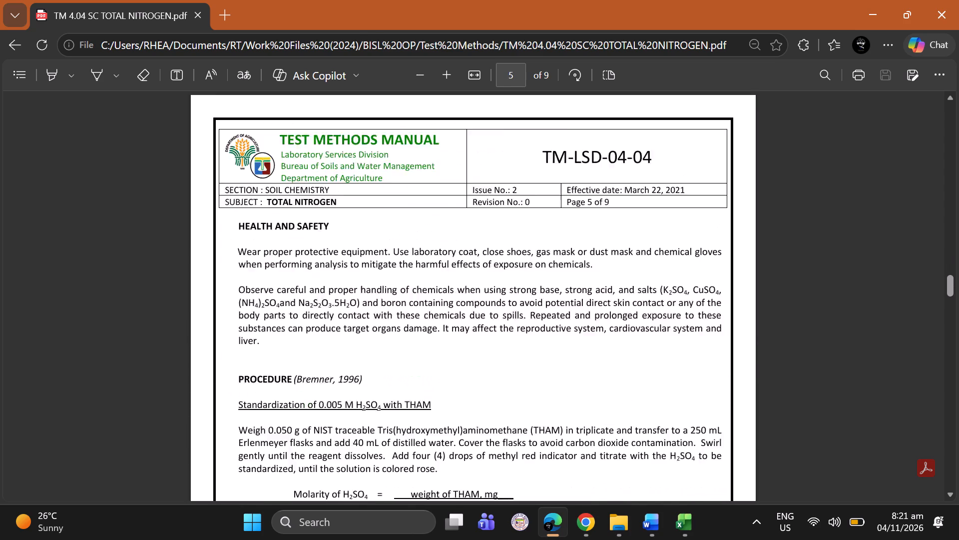
scroll(561, 286, down, 2)
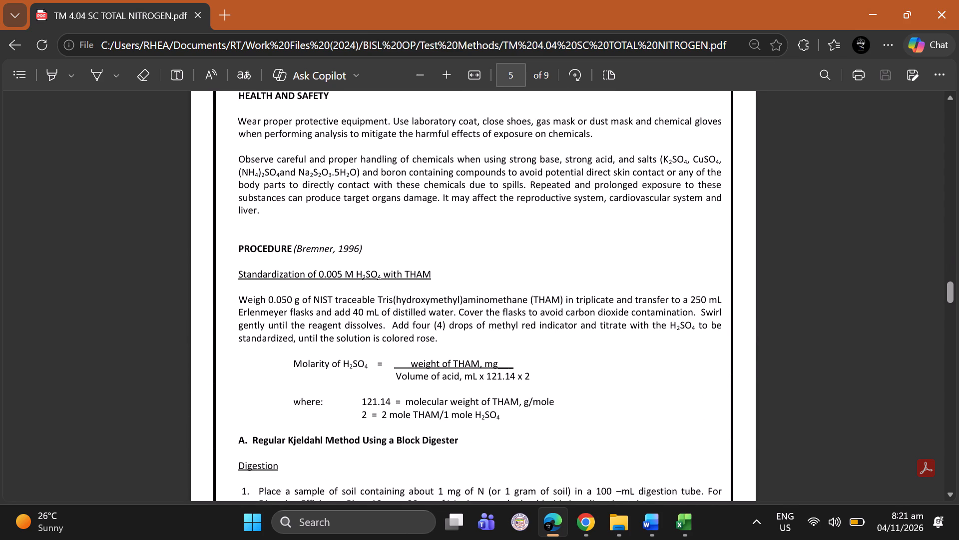
scroll(561, 286, down, 2)
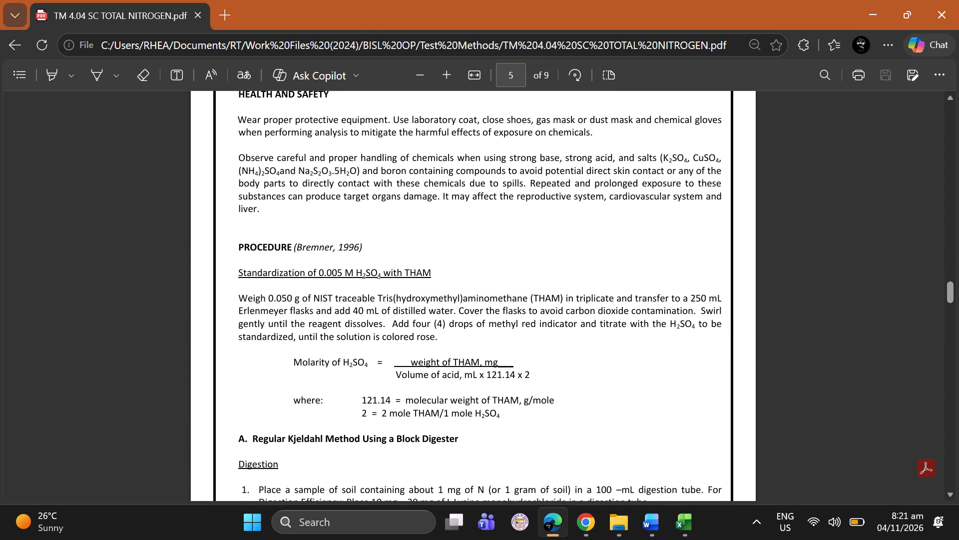
scroll(561, 286, down, 1)
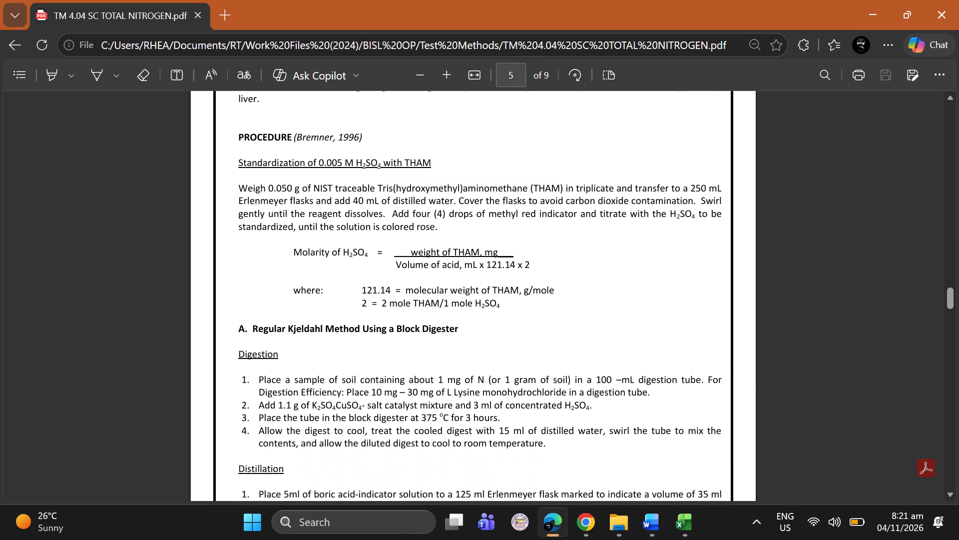
scroll(561, 286, down, 1)
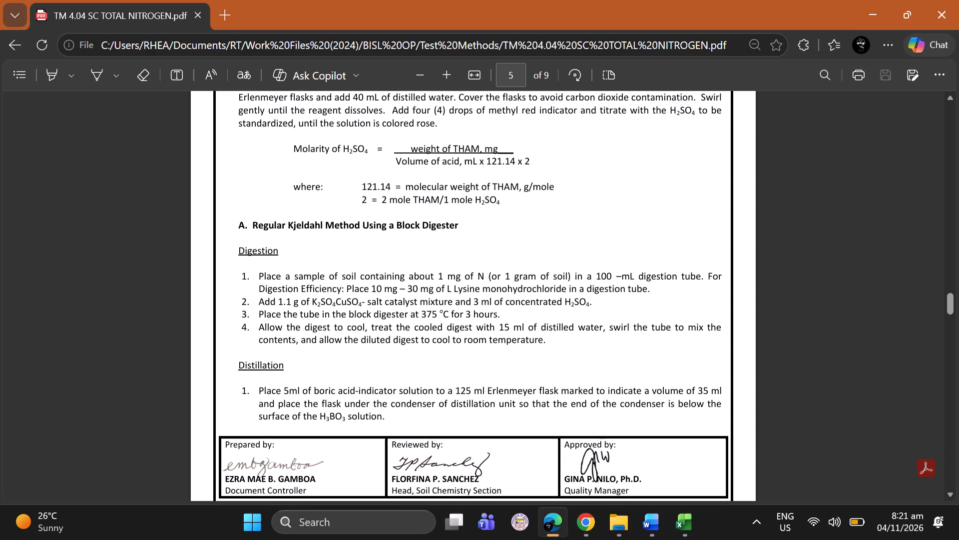
scroll(561, 286, down, 1)
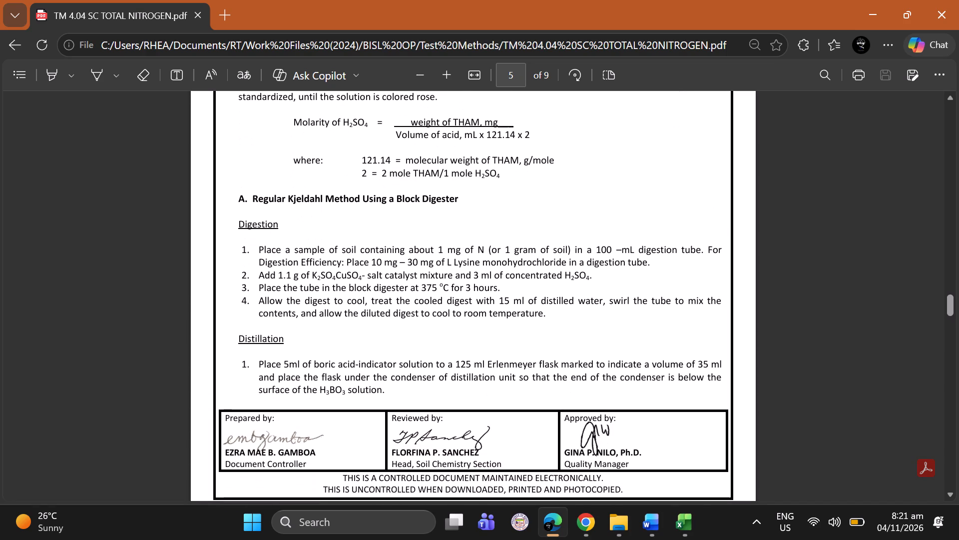
Read the block-digester Kjeldahl digestion steps and first distillation step at the end of page 5 of the Total Nitrogen method.
scroll(561, 286, down, 2)
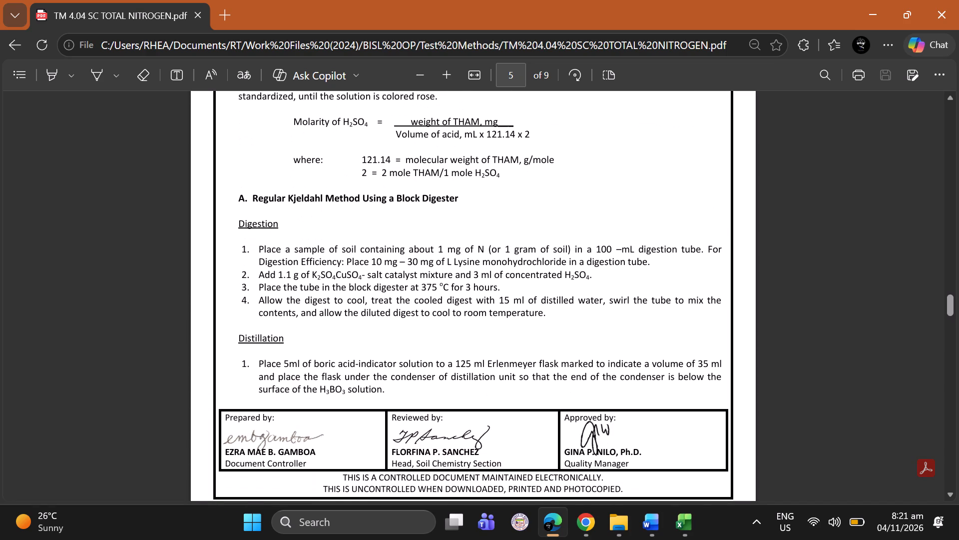
scroll(561, 286, down, 2)
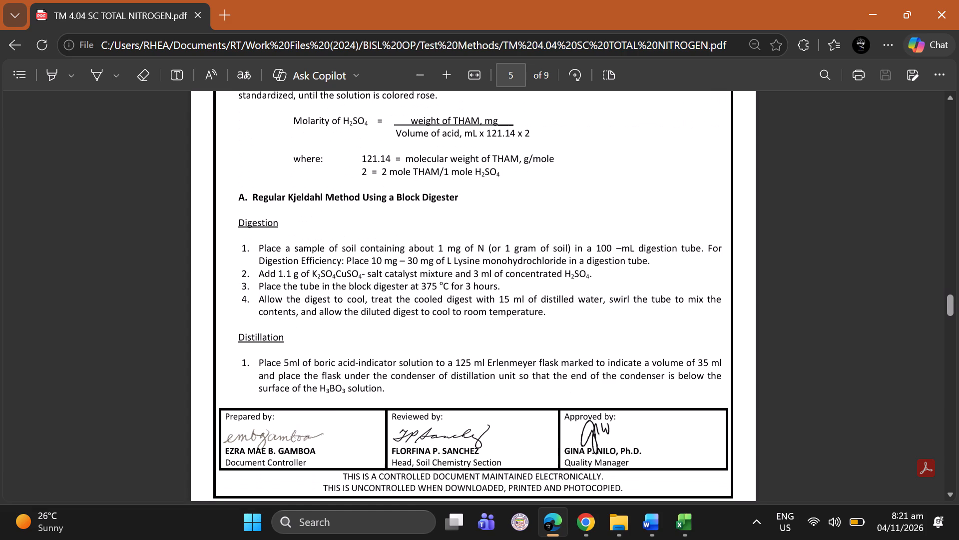
scroll(561, 286, down, 1)
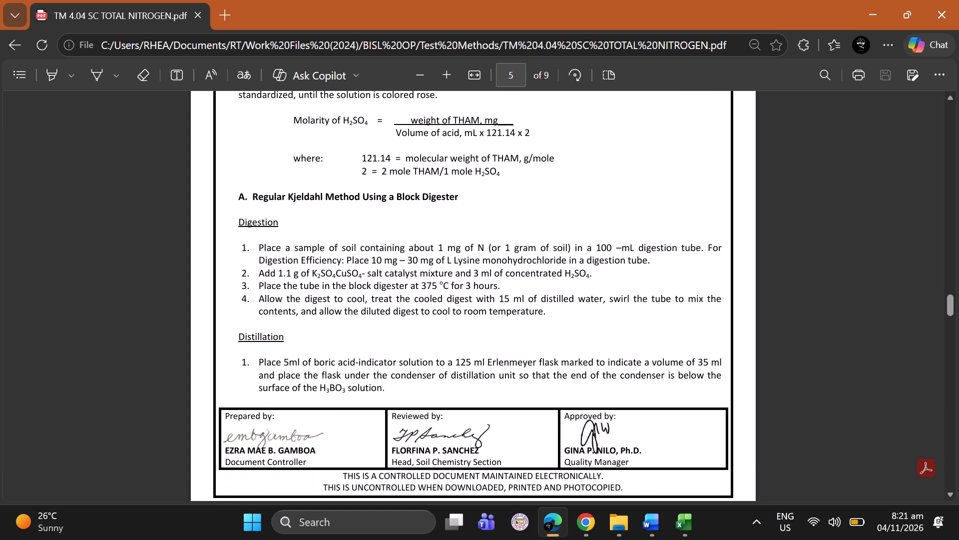
scroll(561, 286, down, 1)
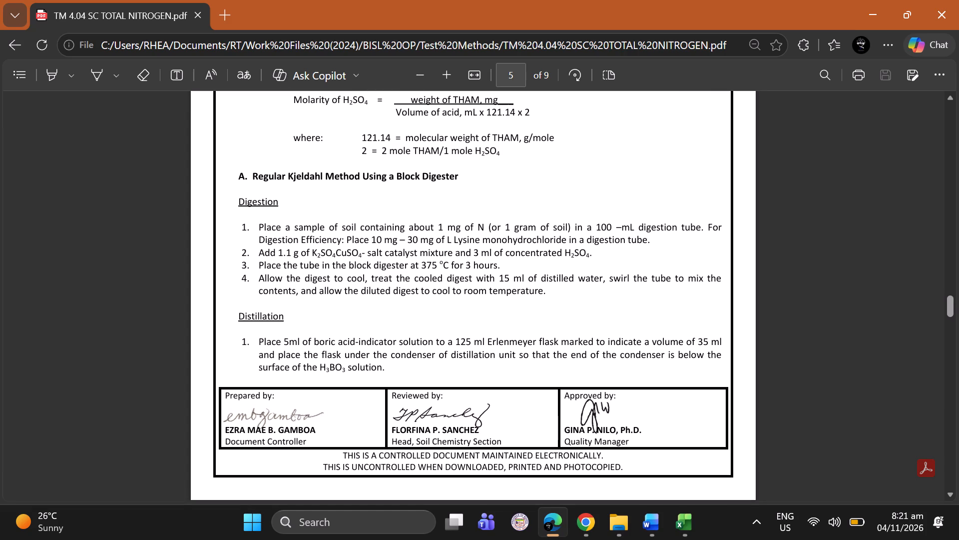
scroll(561, 286, down, 1)
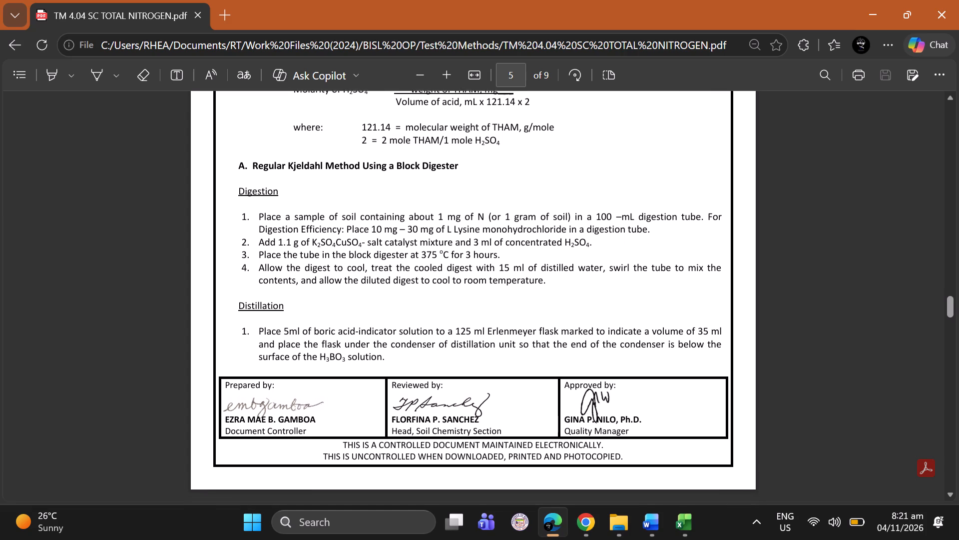
scroll(561, 286, down, 2)
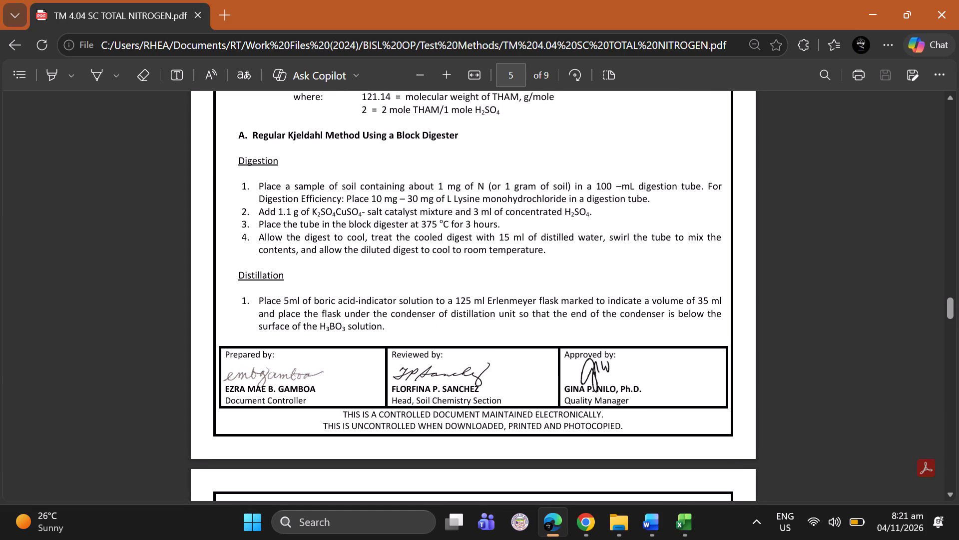
Read page 6 of the Total Nitrogen method, covering the remaining distillation steps and the salicylic acid-thiosulfate modification's digestion reagent amounts.
scroll(561, 286, down, 3)
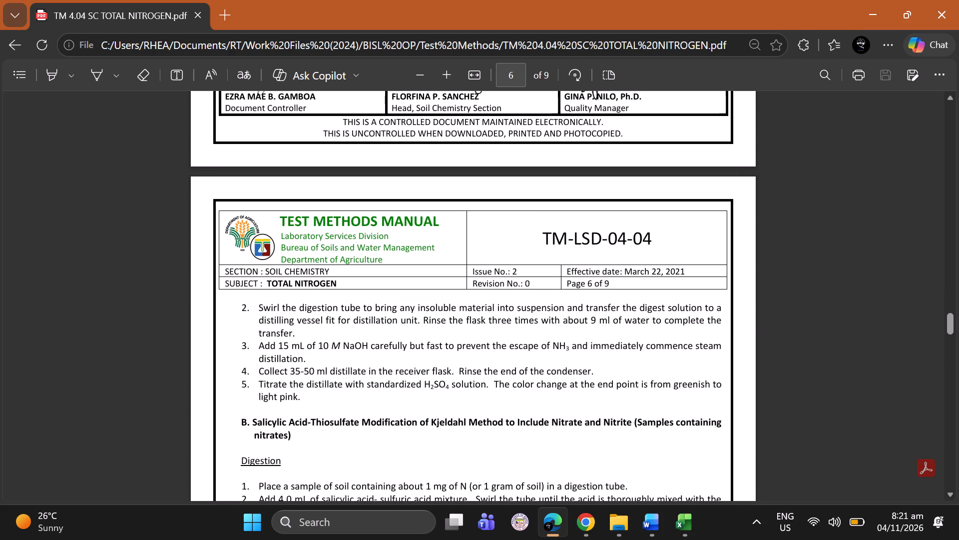
scroll(561, 286, down, 3)
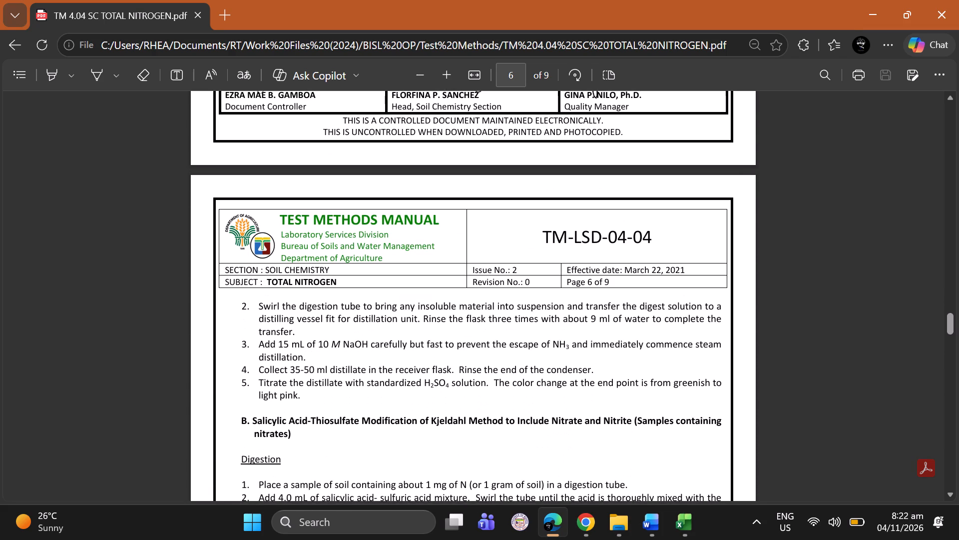
scroll(561, 286, down, 2)
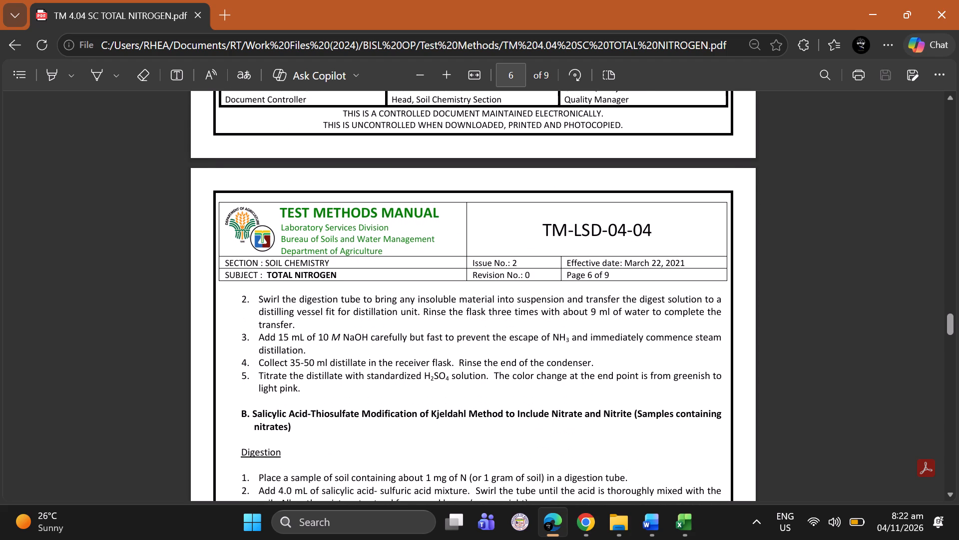
scroll(561, 286, down, 1)
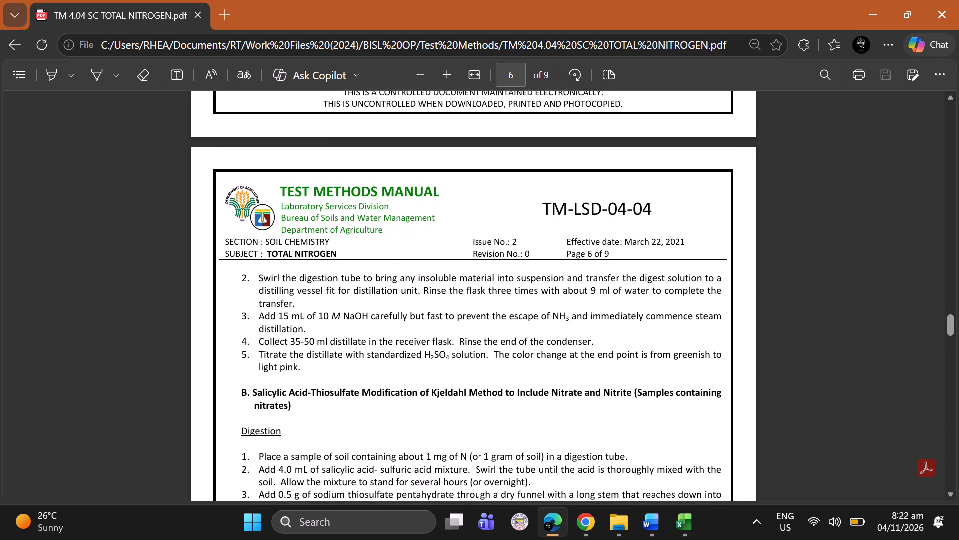
scroll(561, 286, down, 1)
scroll(549, 356, down, 1)
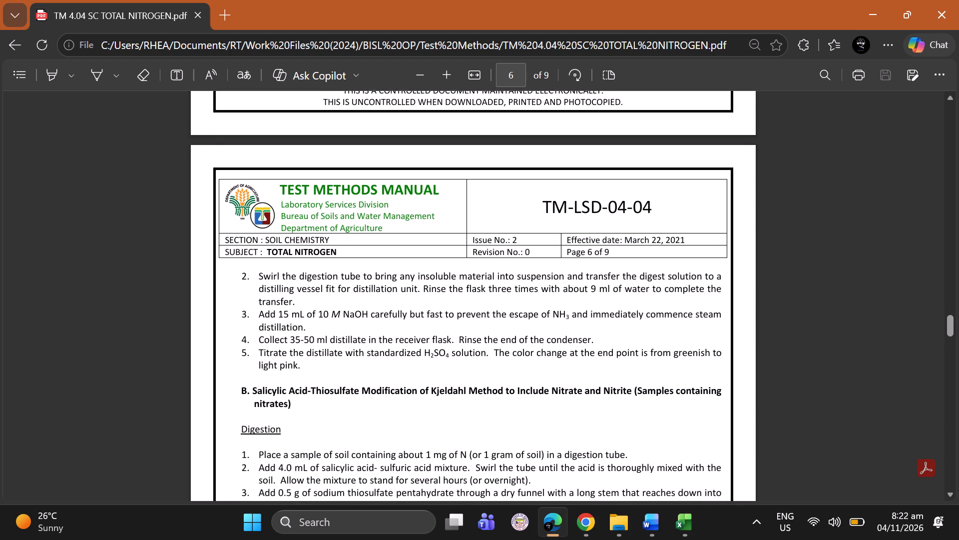
scroll(549, 356, down, 3)
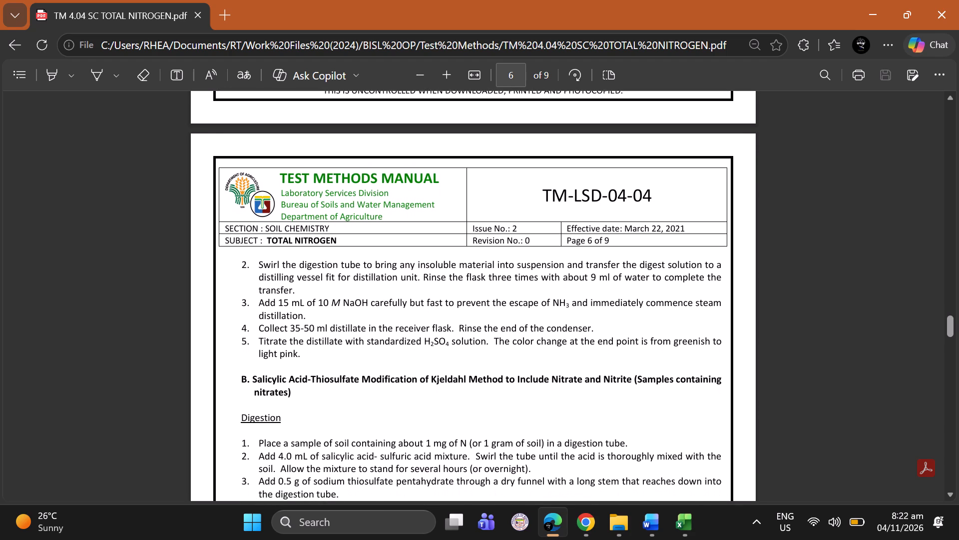
scroll(549, 356, down, 1)
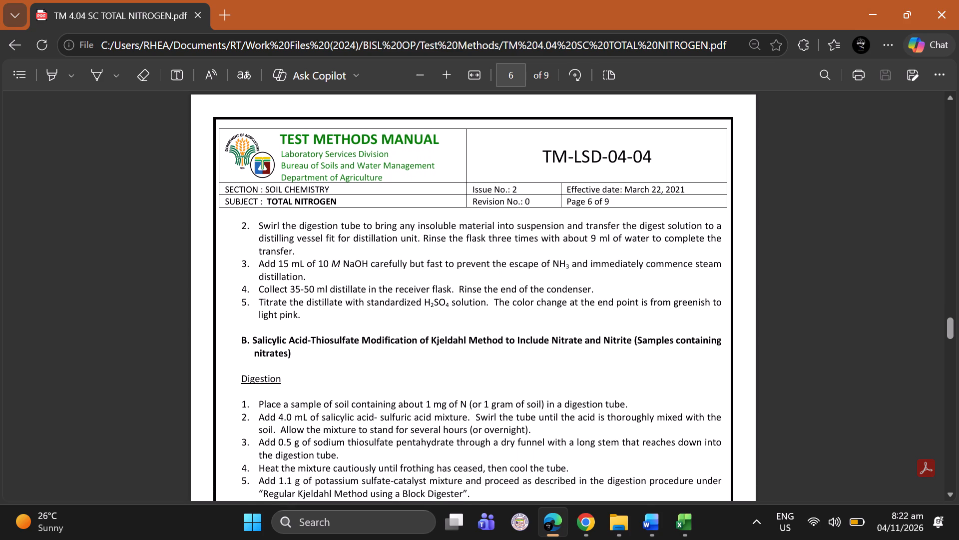
scroll(549, 356, down, 5)
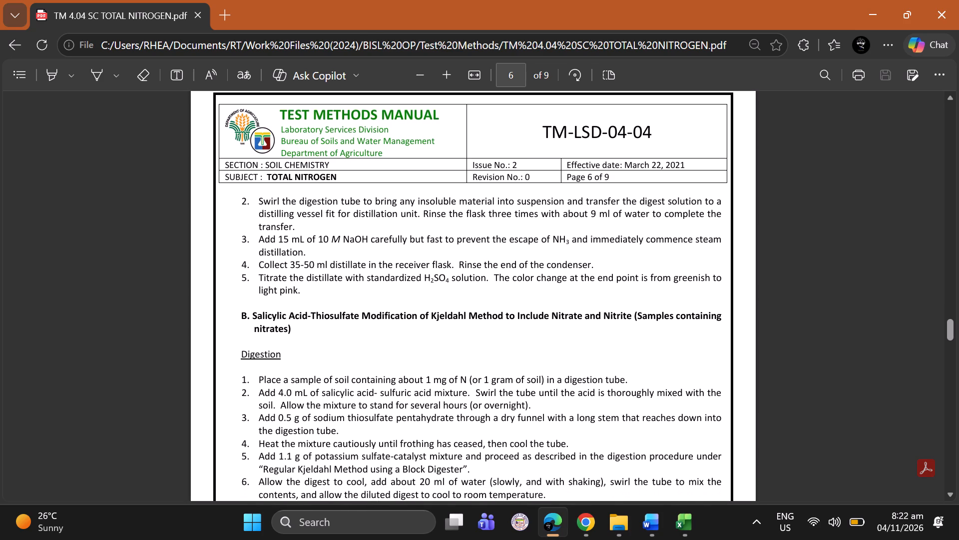
scroll(549, 356, left, 1)
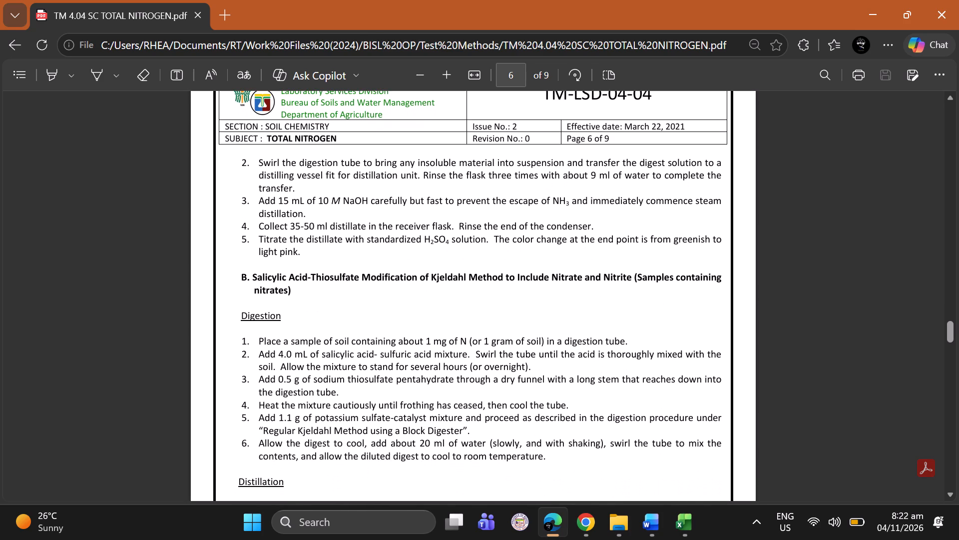
scroll(549, 356, left, 1)
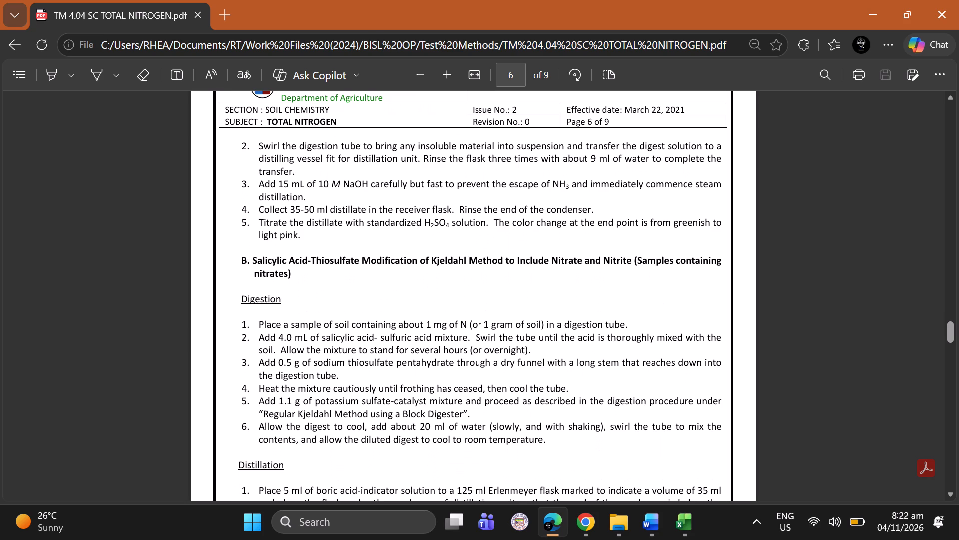
scroll(549, 356, left, 1)
Recheck the page 5 Kjeldahl procedure, and look through the method up to the calculation and quality assurance sections on page 7.
scroll(549, 356, up, 1)
scroll(549, 356, down, 1)
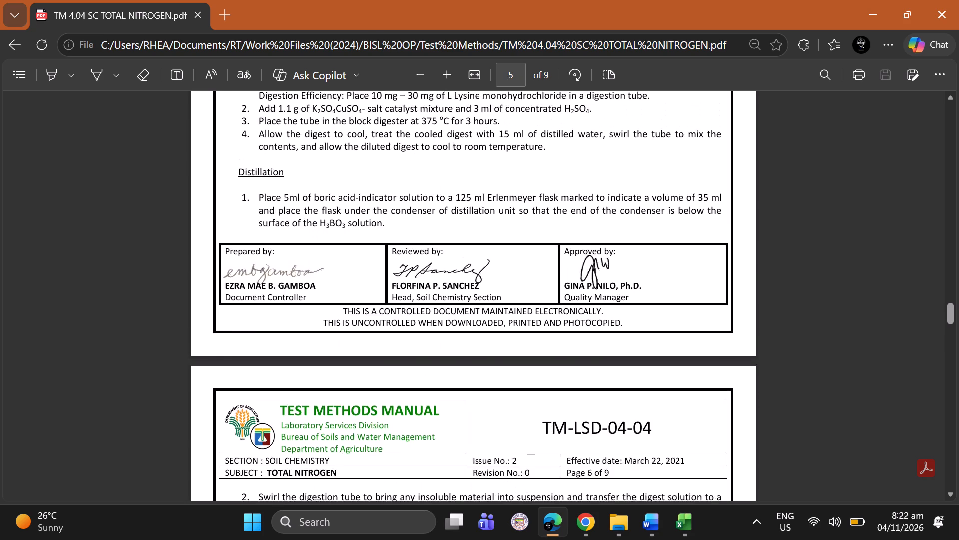
scroll(549, 356, down, 2)
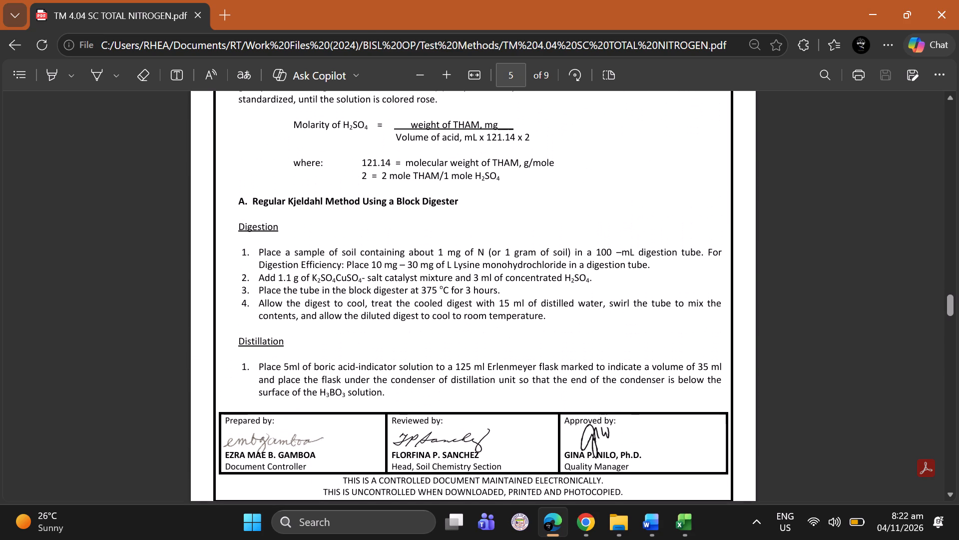
scroll(549, 356, down, 3)
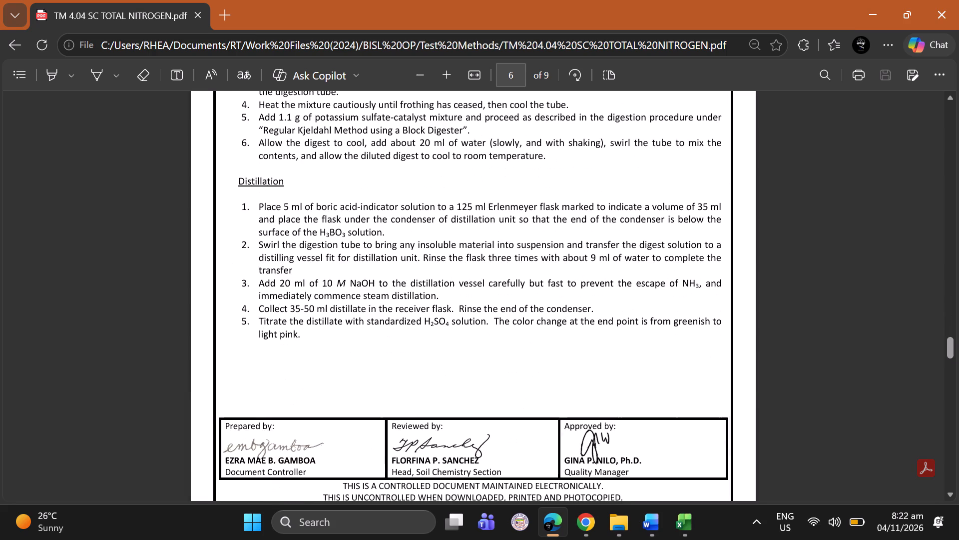
scroll(549, 356, down, 1)
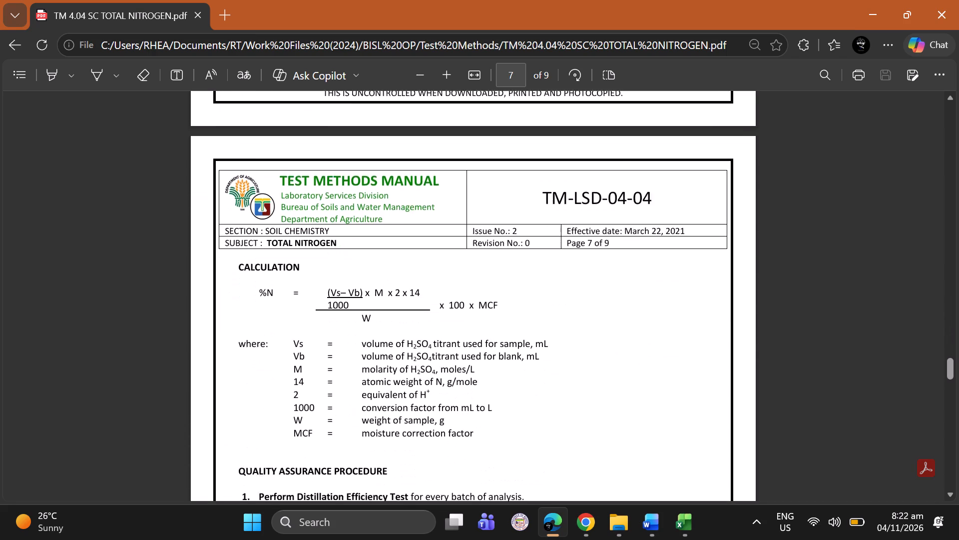
scroll(549, 356, down, 4)
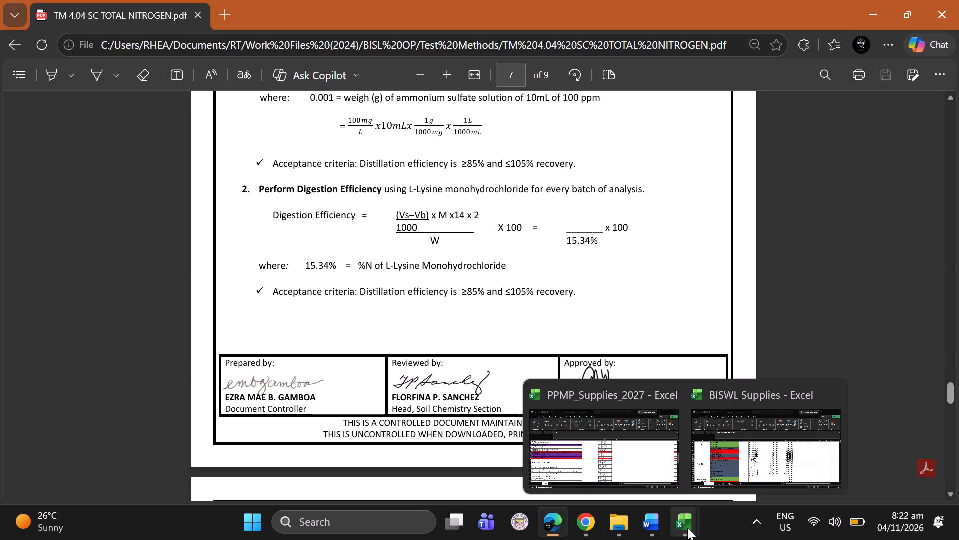
Switch to the BISWL Supplies workbook in Excel and review the Total Nitrogen chemicals, quantities and units on the Chemicals sheet.
click(722, 441)
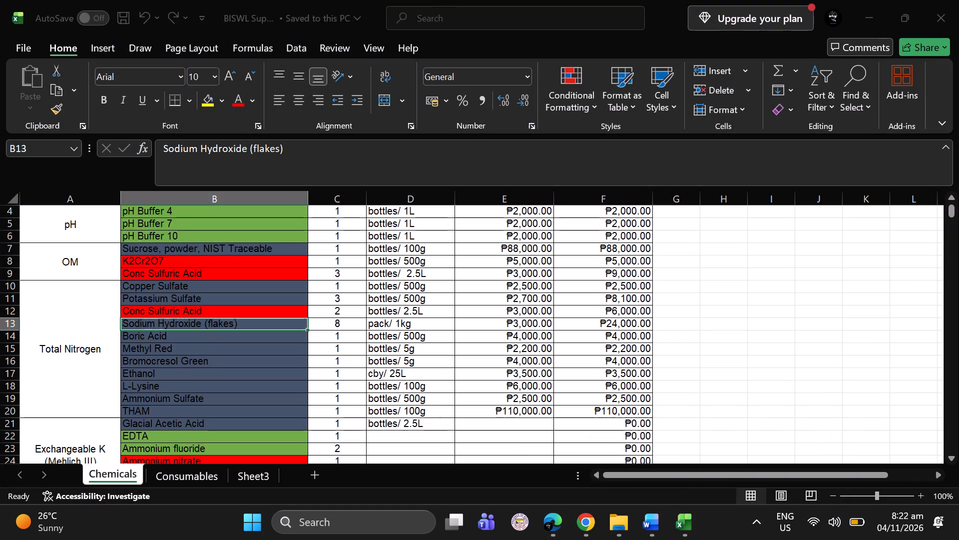
scroll(557, 360, up, 2)
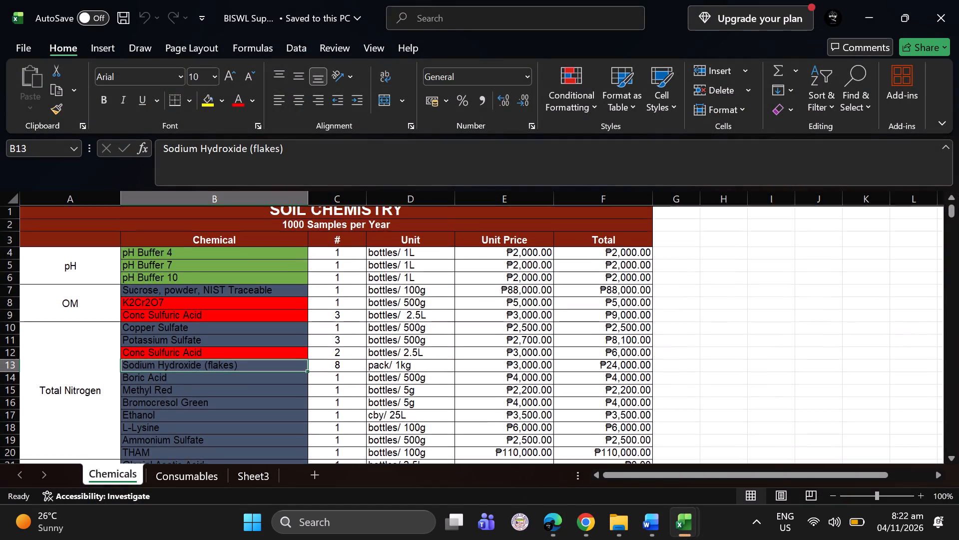
scroll(557, 360, up, 1)
scroll(557, 360, down, 1)
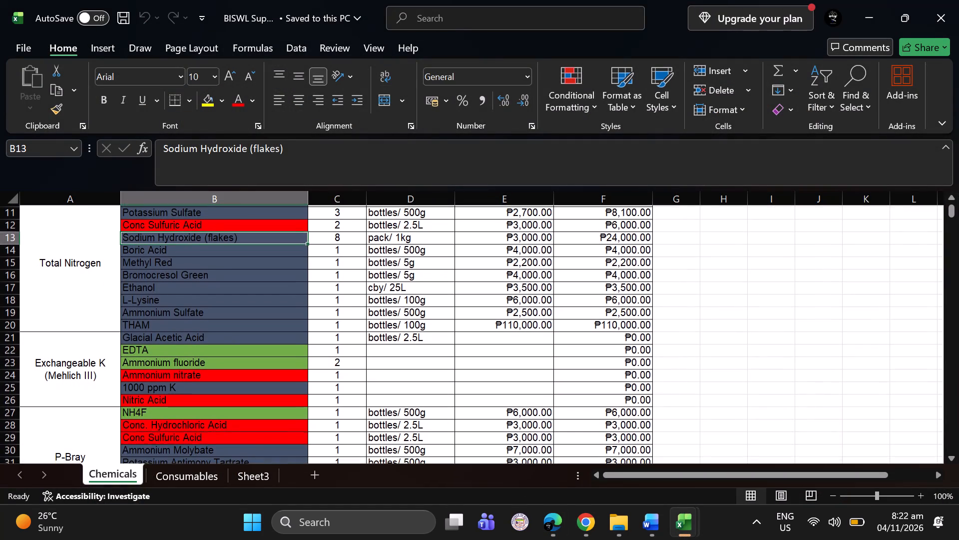
scroll(557, 360, down, 2)
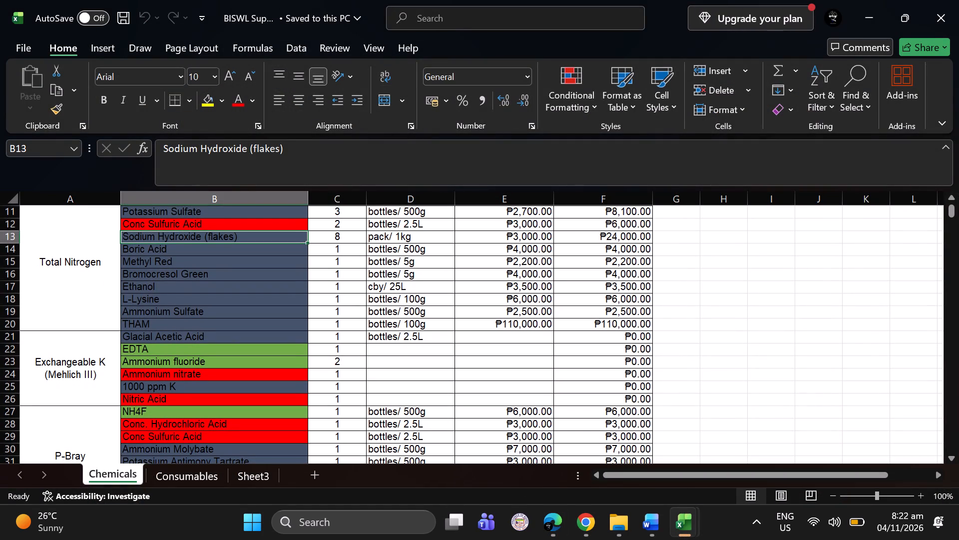
scroll(557, 360, down, 4)
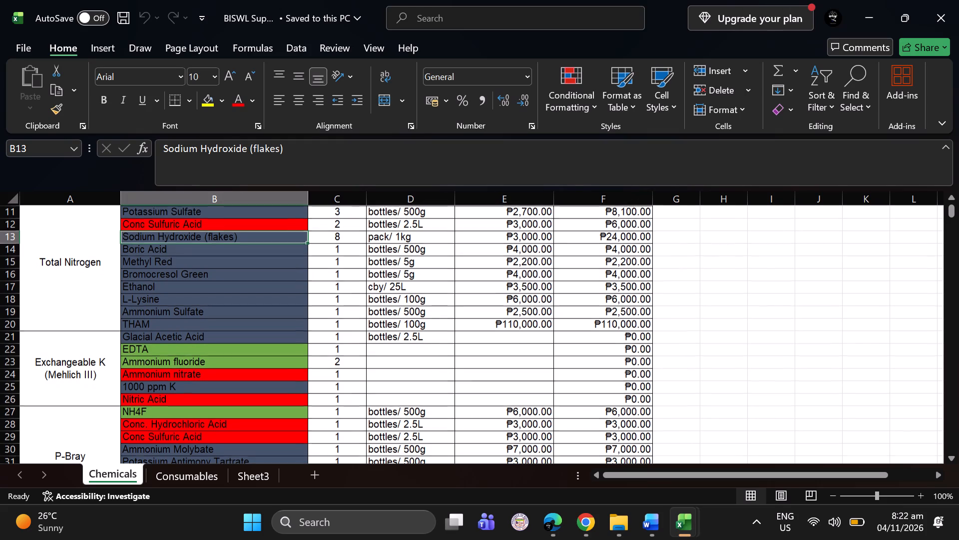
scroll(557, 360, down, 2)
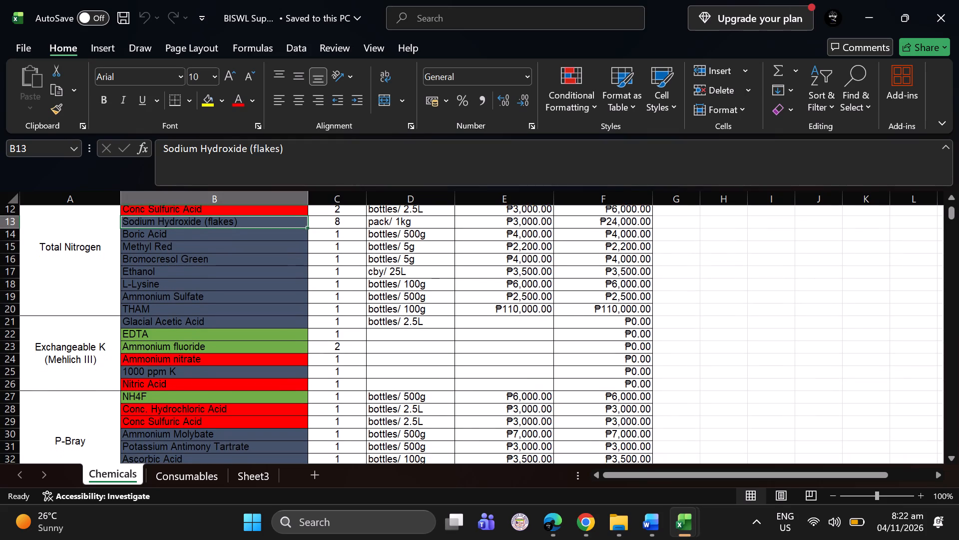
Review the Exchangeable K (Mehlich III) and P-Bray chemical entries on the Chemicals sheet, continuing toward the P-Olsen group.
scroll(557, 360, down, 1)
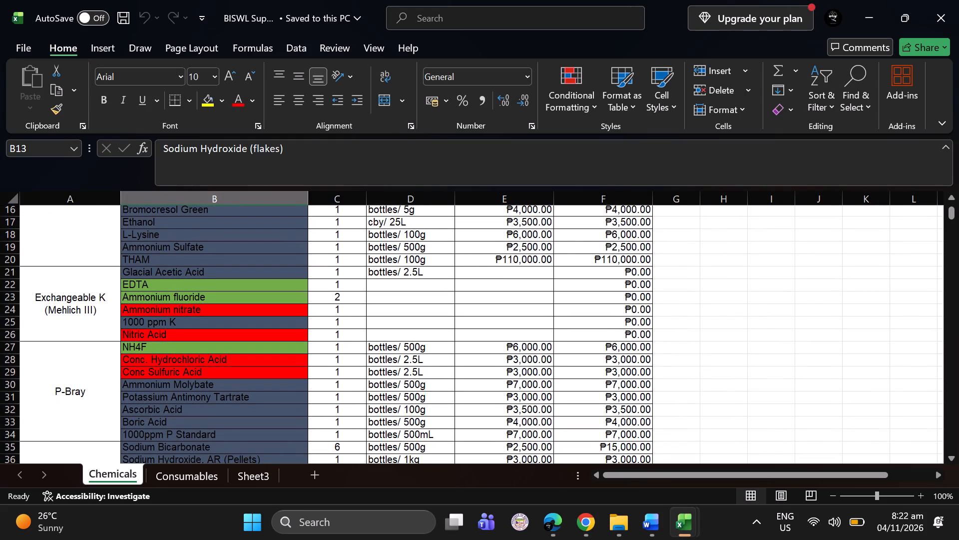
scroll(557, 360, down, 2)
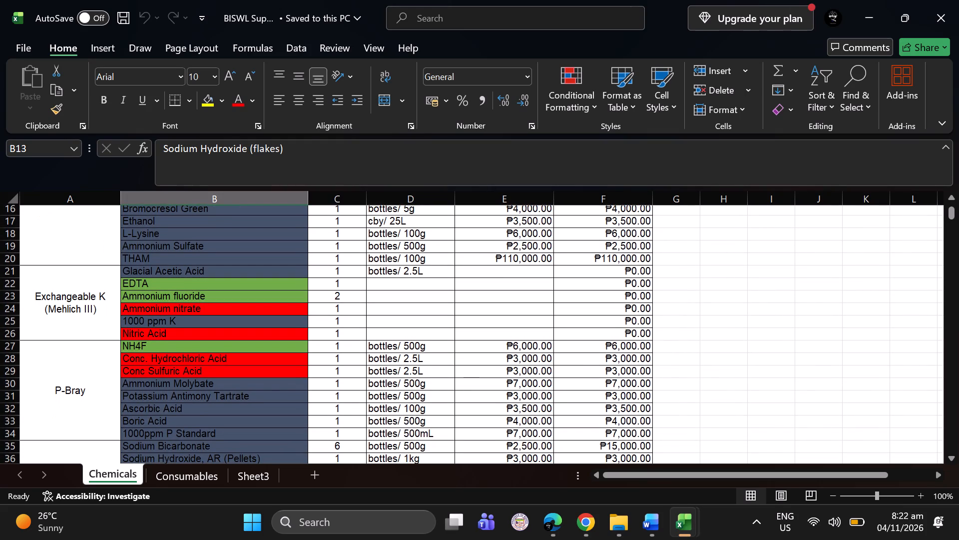
scroll(557, 360, down, 2)
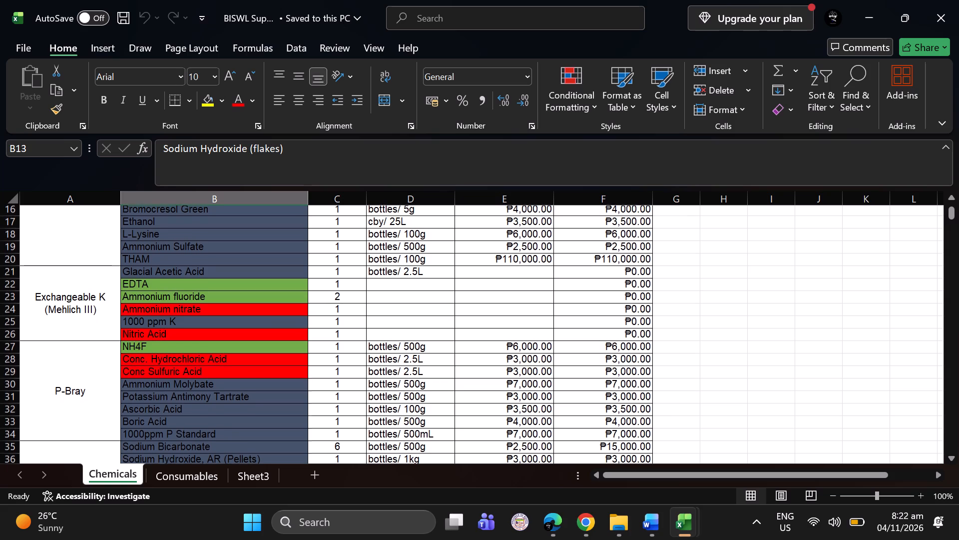
scroll(557, 360, down, 1)
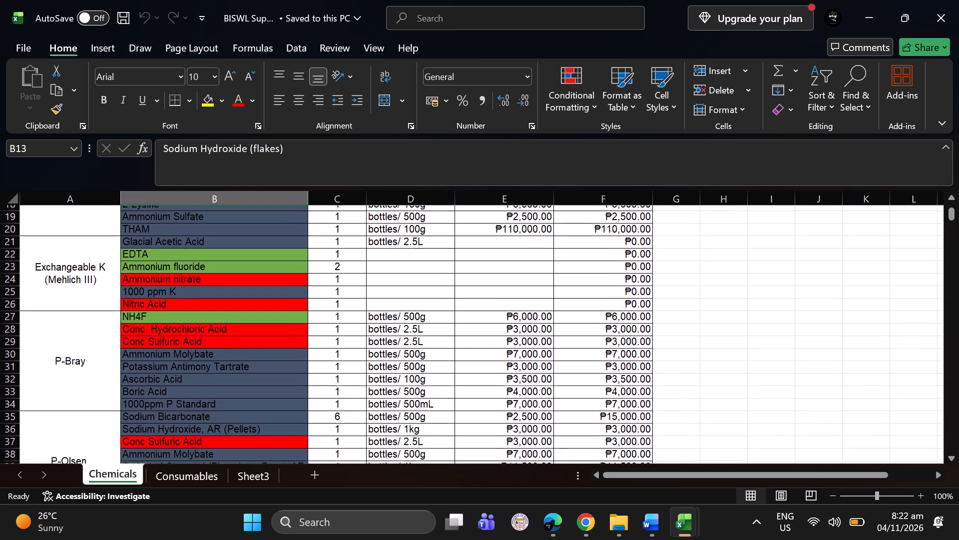
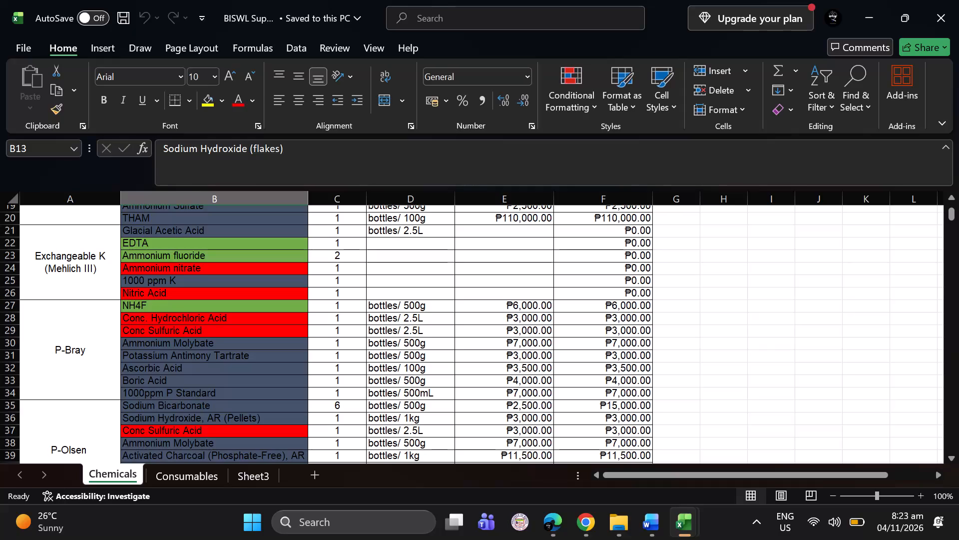
Review the P-Bray and P-Olsen chemicals, quantities, units and prices on the Chemicals sheet, down to the Reference Materials row.
scroll(557, 360, down, 2)
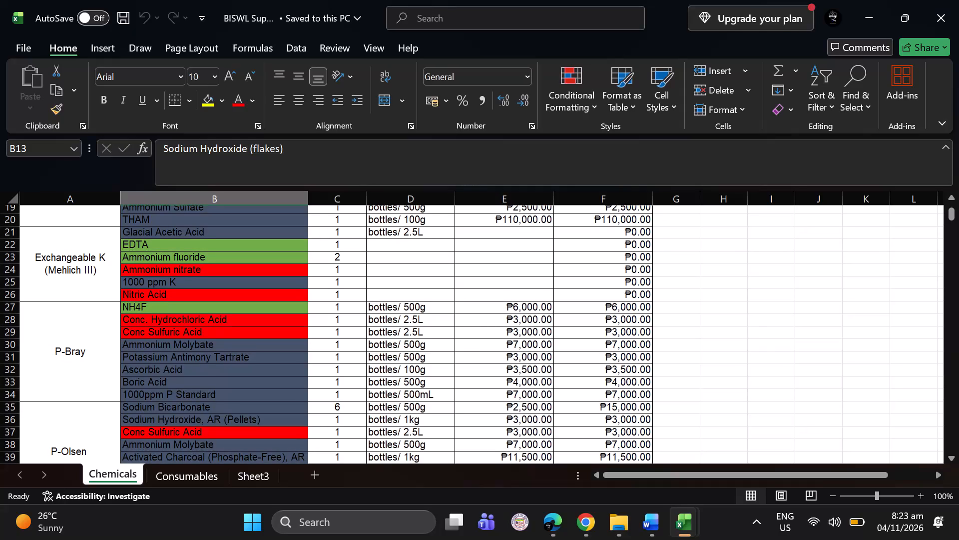
scroll(557, 360, down, 1)
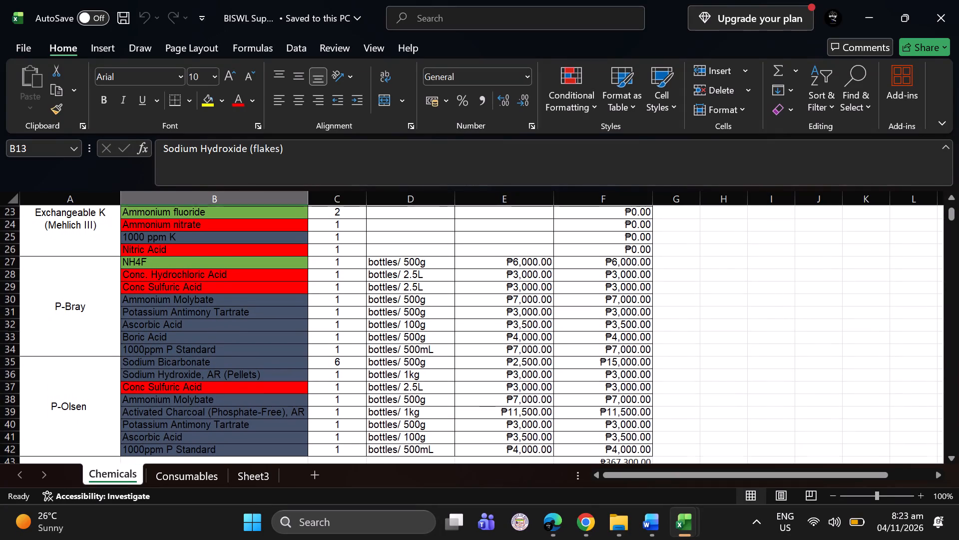
scroll(557, 360, down, 1)
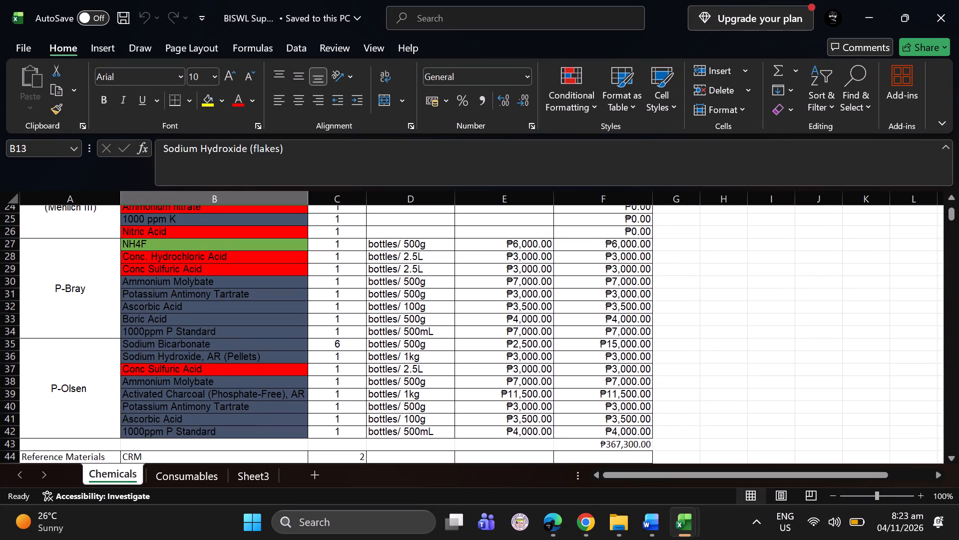
scroll(557, 360, down, 2)
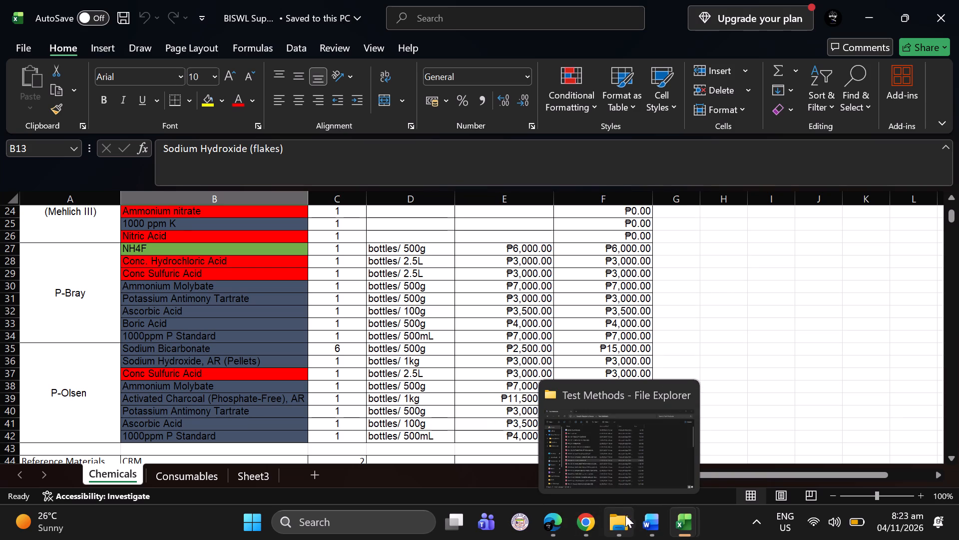
Switch to the PPMP_Supplies_2027 workbook and look through its chemicals, glassware and laboratory supplies entries.
click(620, 513)
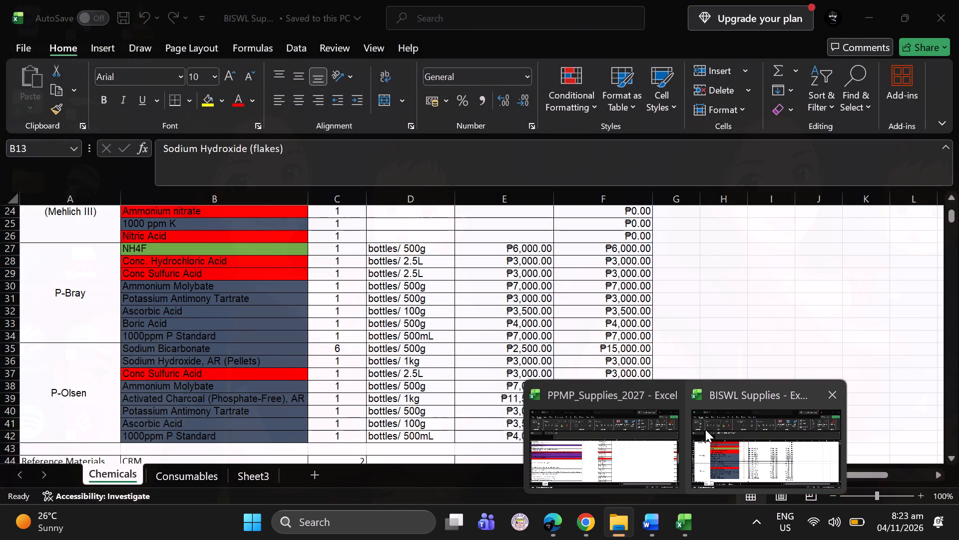
click(595, 425)
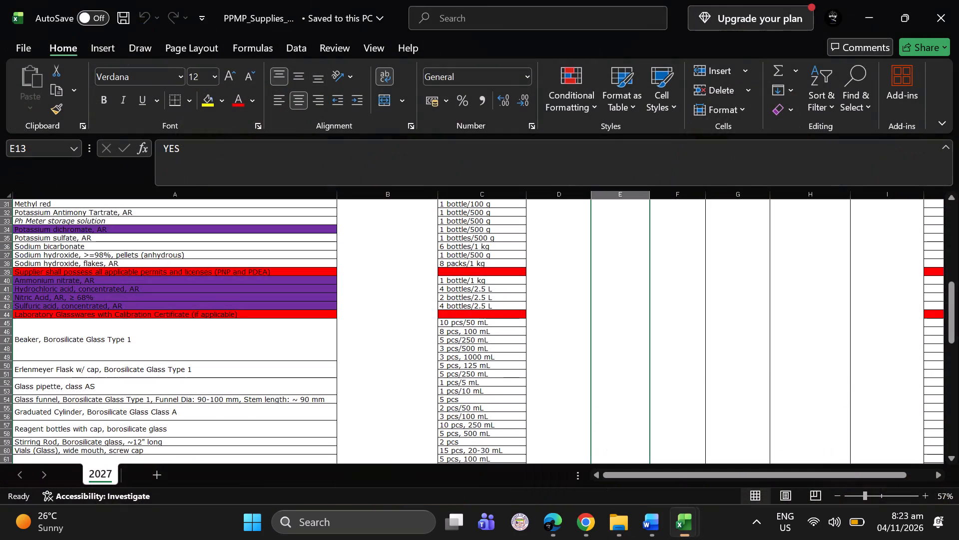
scroll(481, 355, up, 2)
scroll(481, 355, down, 1)
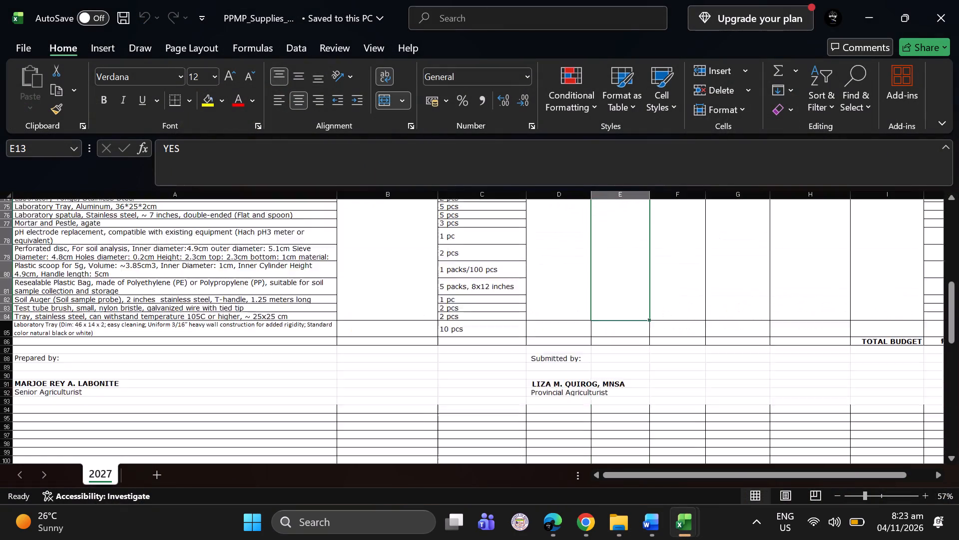
scroll(481, 355, up, 2)
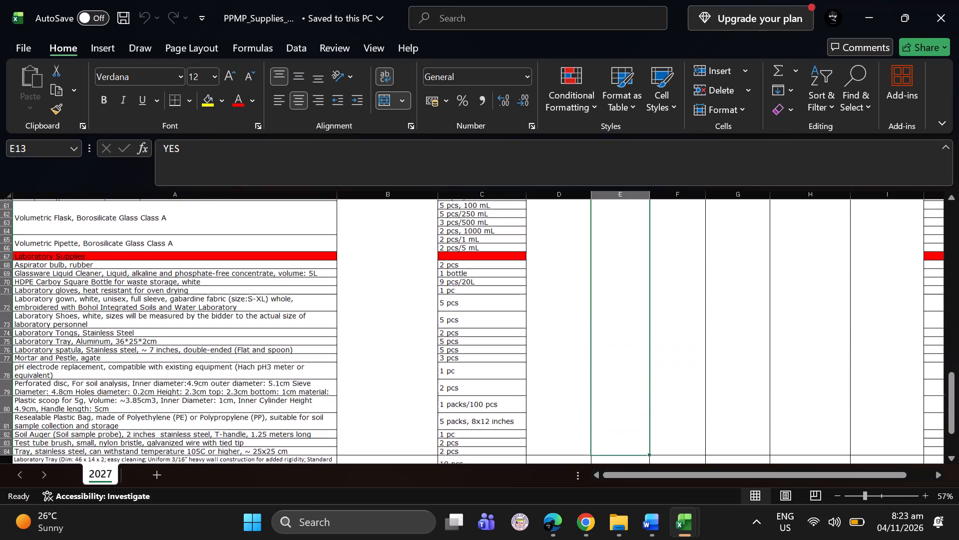
scroll(481, 355, up, 1)
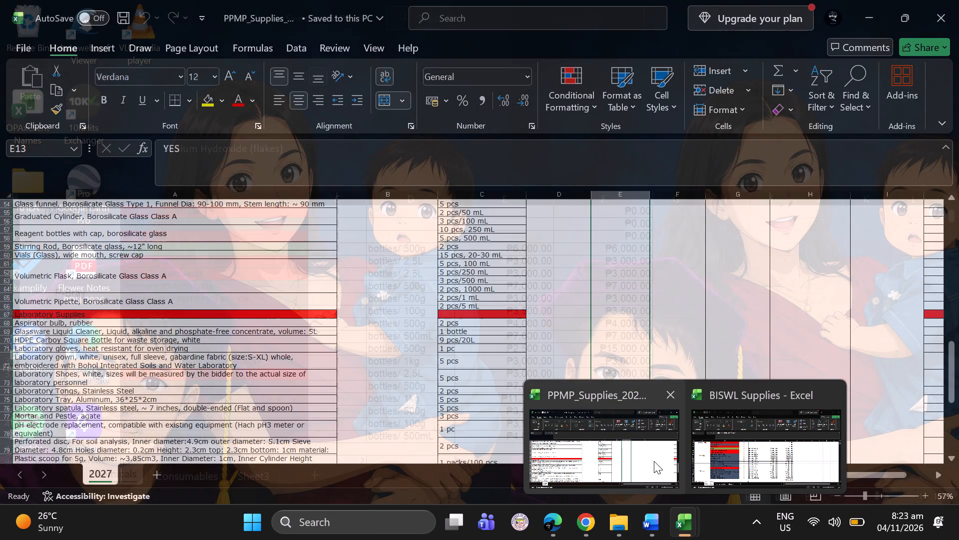
Return to the BISWL Supplies workbook and recheck the pH, OM and Total Nitrogen chemicals, glancing at Sheet3 and Consumables.
click(720, 448)
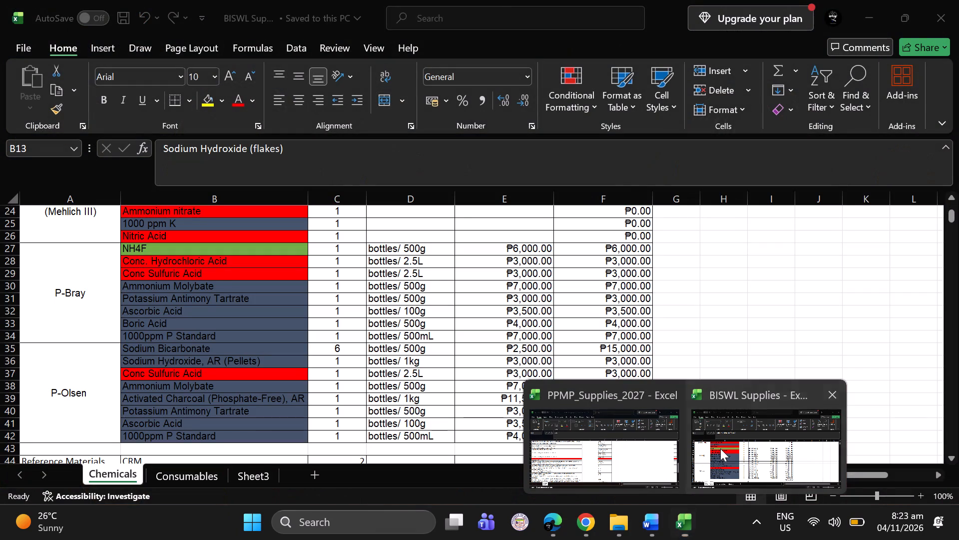
scroll(644, 401, up, 4)
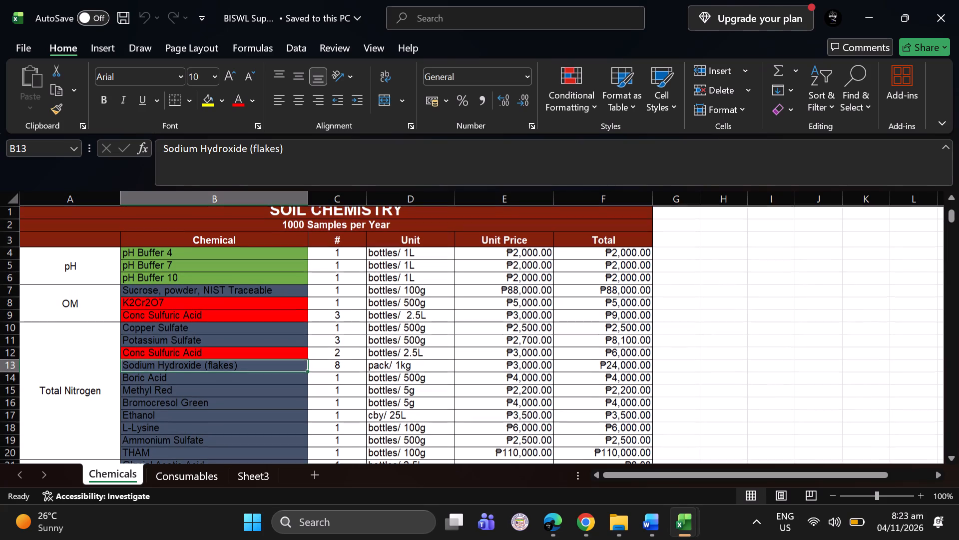
scroll(644, 401, up, 1)
scroll(644, 401, down, 1)
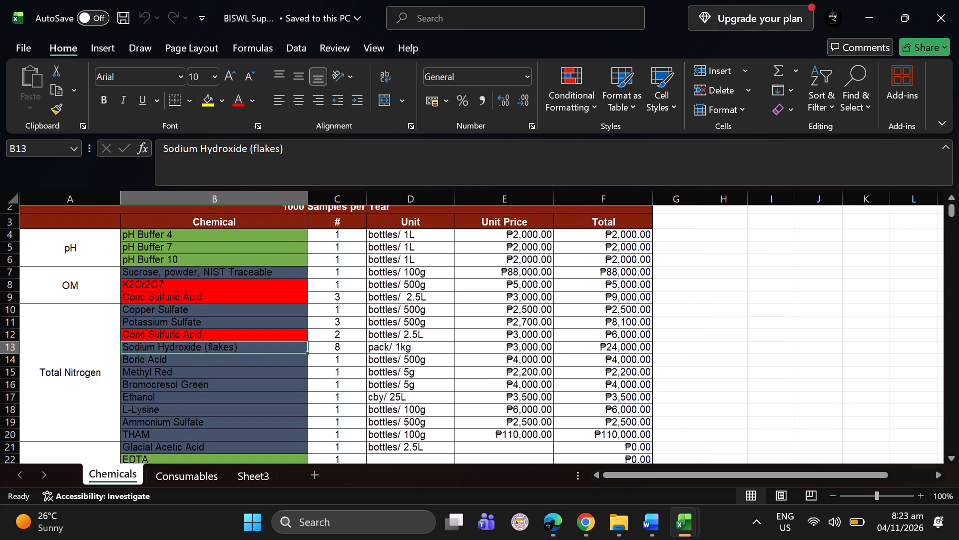
scroll(644, 401, down, 2)
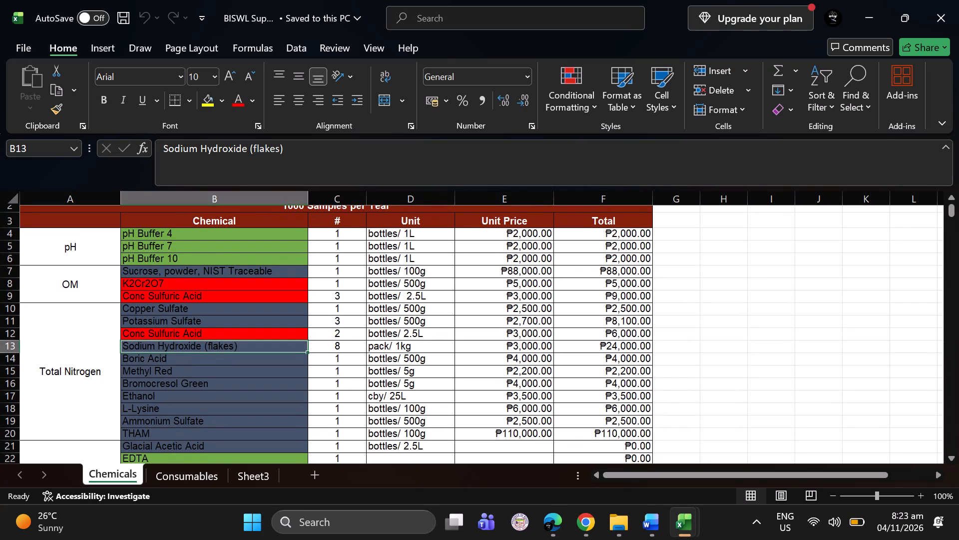
scroll(644, 401, down, 1)
click(260, 480)
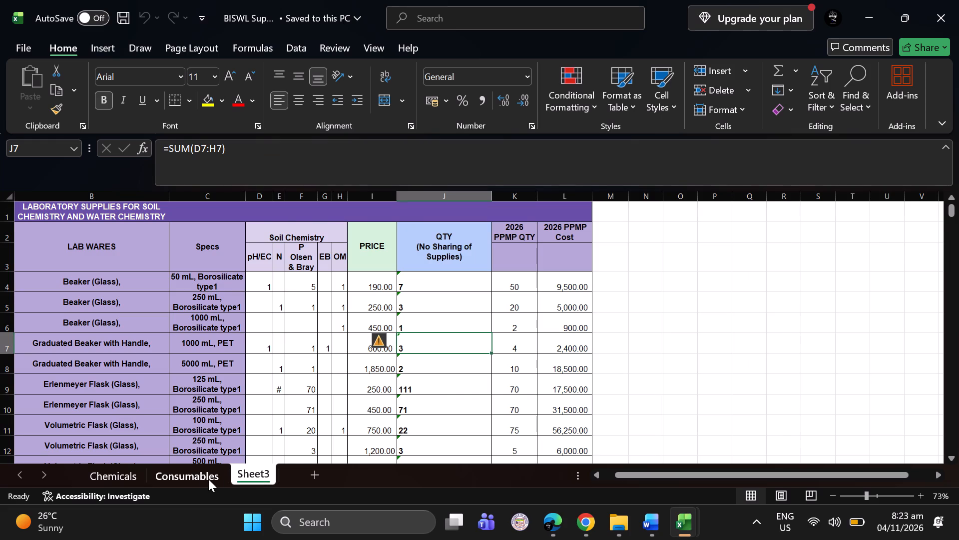
click(199, 483)
click(123, 481)
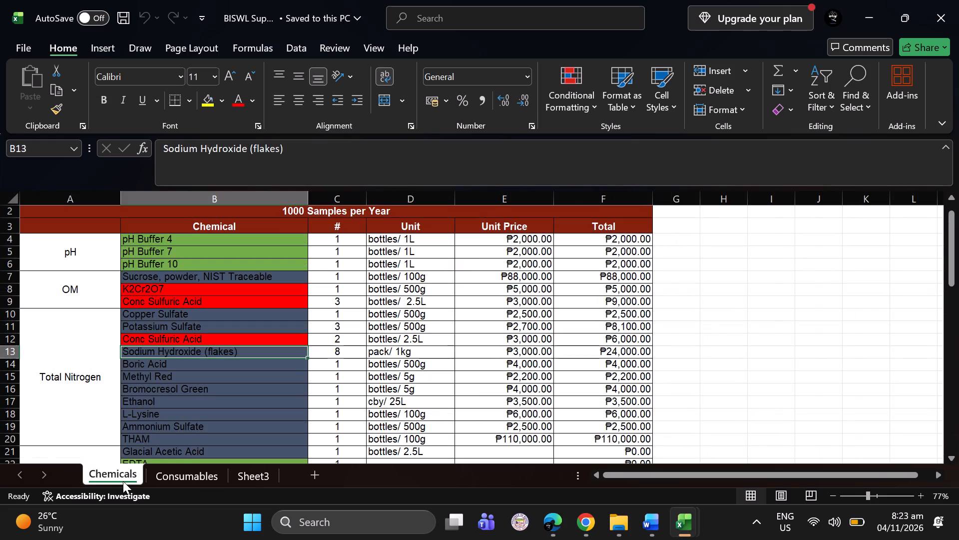
scroll(180, 423, up, 1)
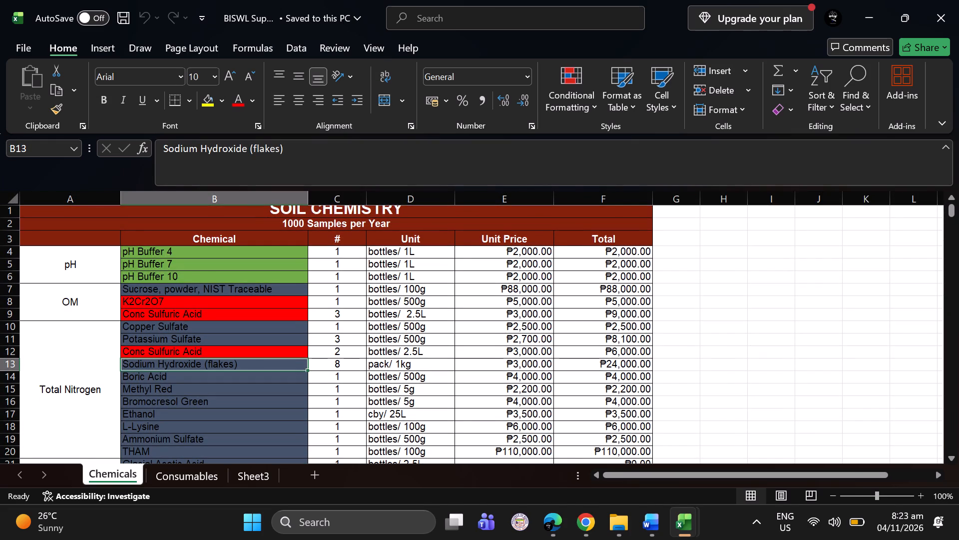
scroll(257, 403, up, 1)
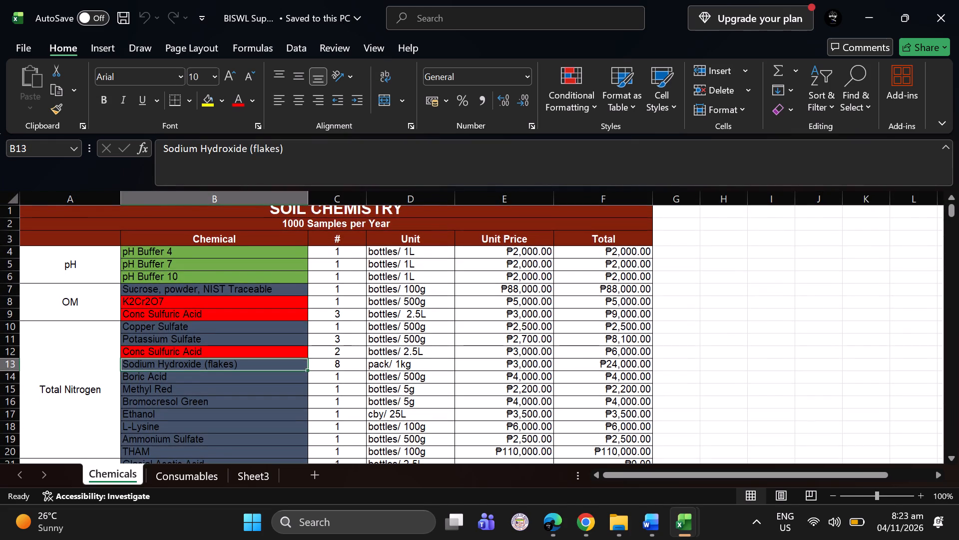
Copy the Soil Chemistry table on the Chemicals sheet, from the title row through the last P-Olsen chemical (A1:F42).
drag(240, 210, 368, 517)
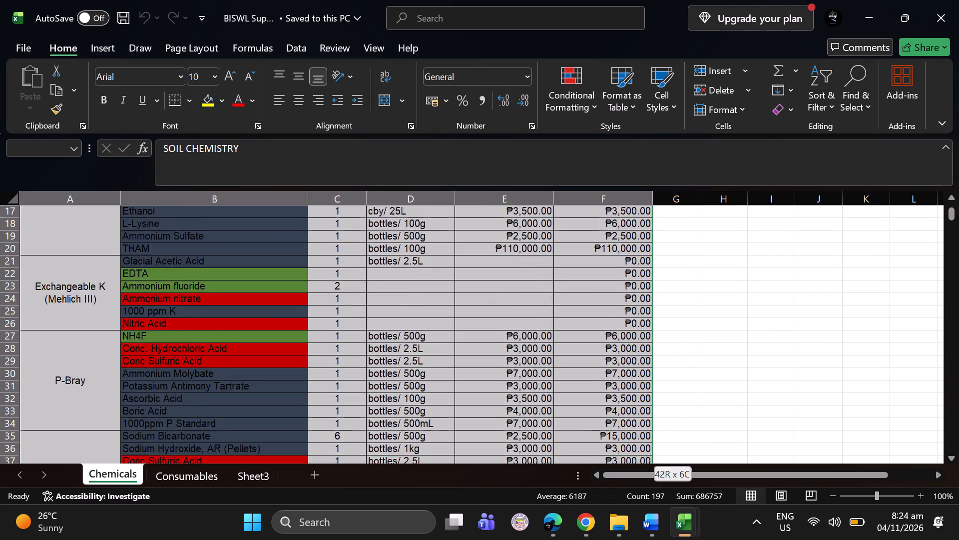
drag(368, 517, 368, 422)
key(ctrl+c)
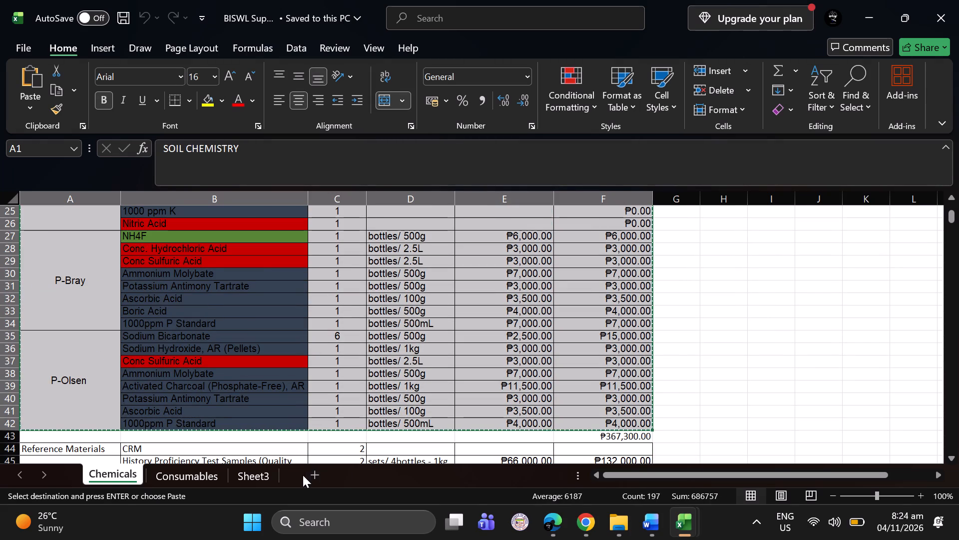
Examine the lab wares, specs, per-analysis quantities and 2026 PPMP columns on Sheet3, starting from the 50 mL glass beaker row.
click(267, 475)
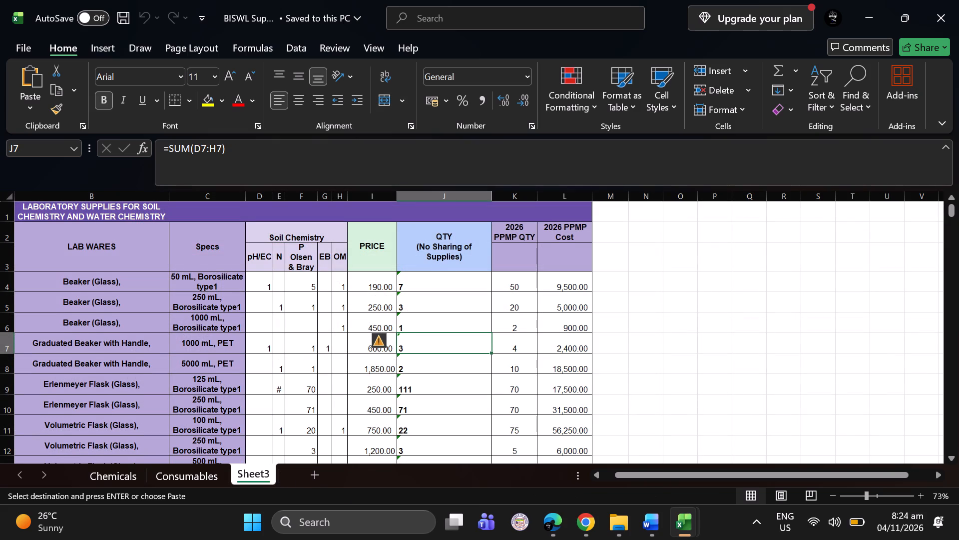
scroll(288, 428, up, 1)
scroll(288, 428, right, 1)
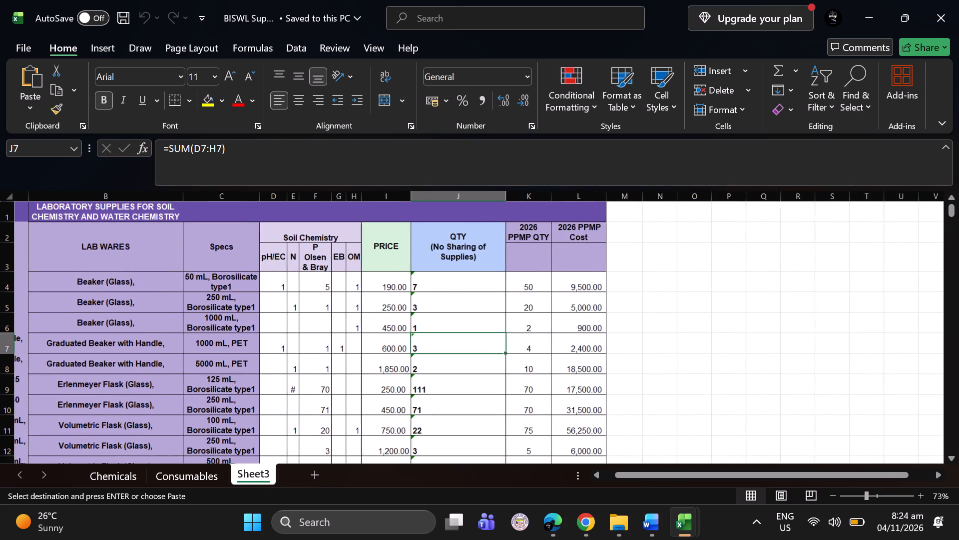
scroll(288, 428, right, 3)
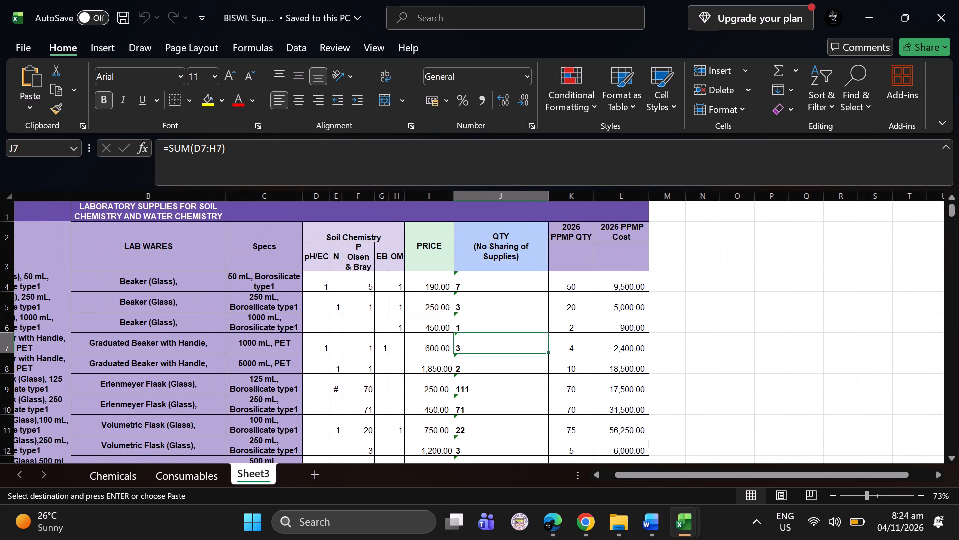
scroll(288, 428, right, 3)
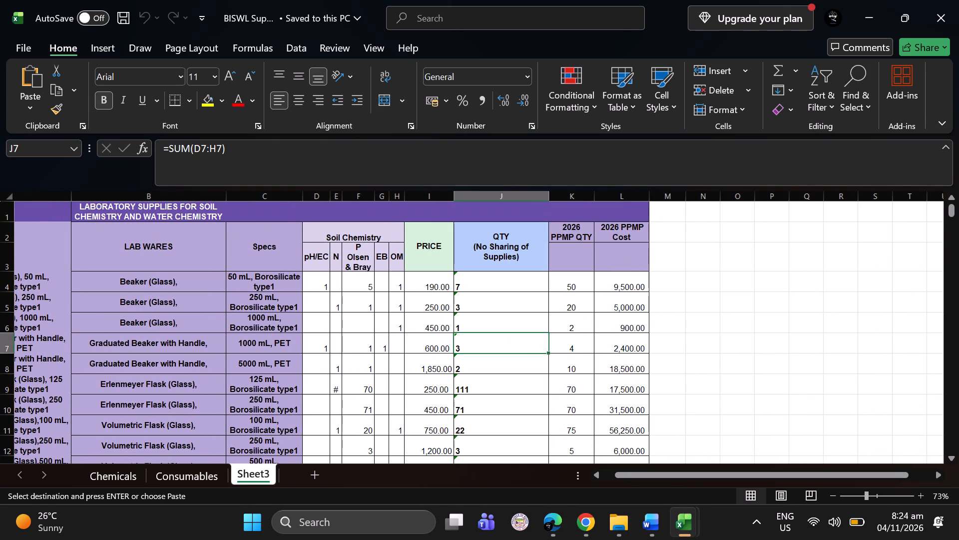
scroll(288, 428, right, 3)
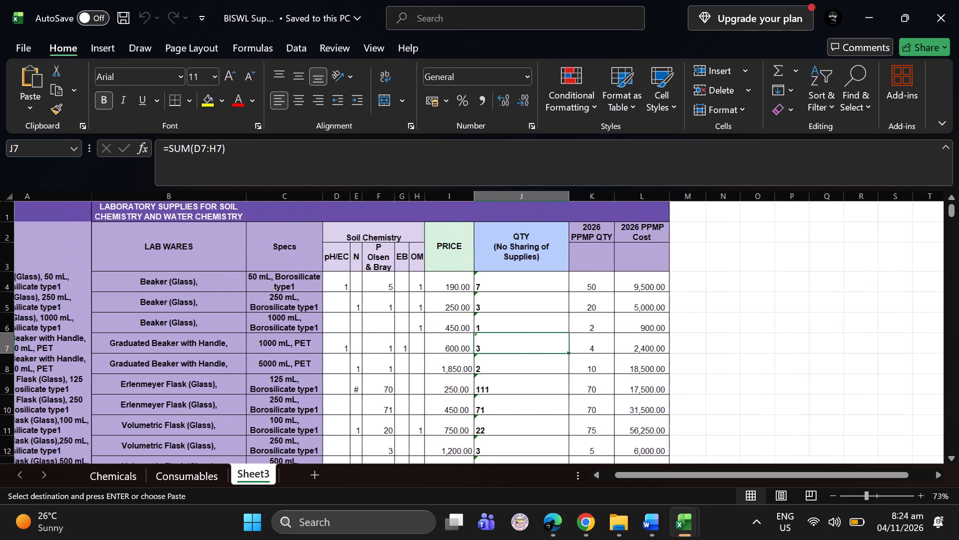
scroll(288, 428, right, 2)
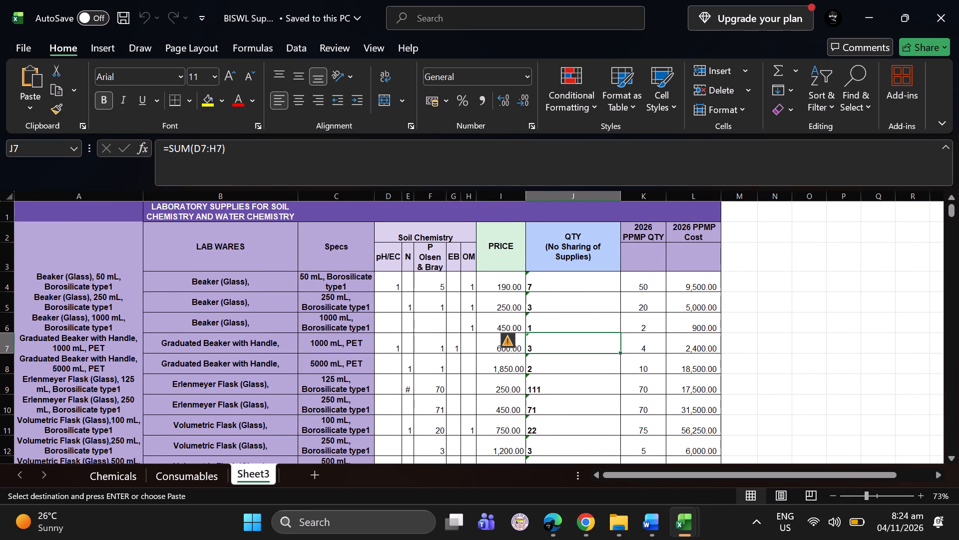
click(121, 276)
click(172, 284)
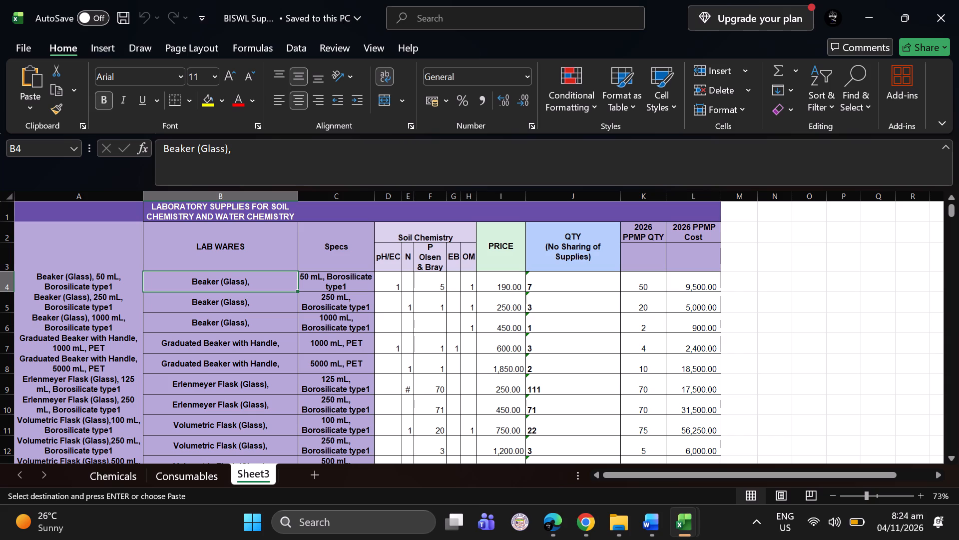
Widen column E (N) on Sheet3 so the 125 mL Erlenmeyer flask quantity fits in its cell.
click(410, 388)
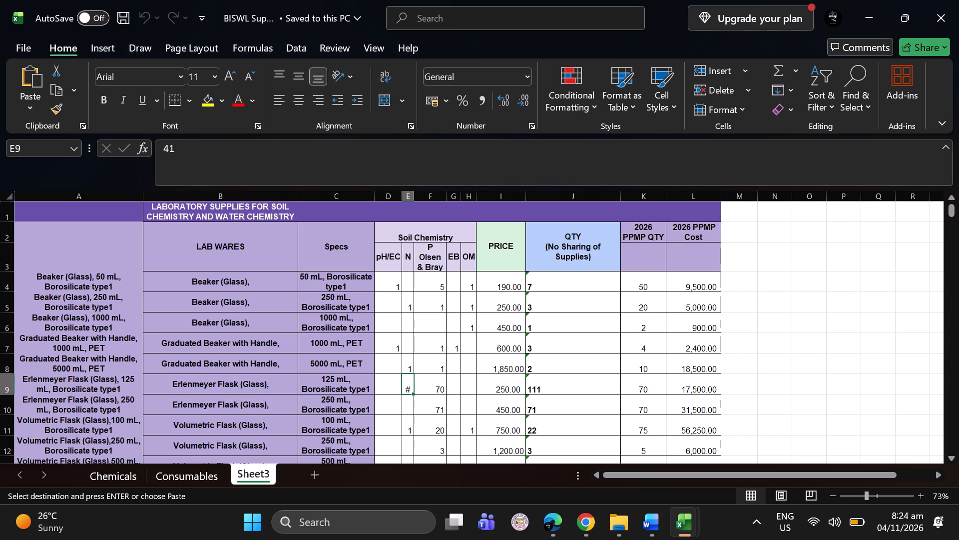
drag(414, 199, 419, 199)
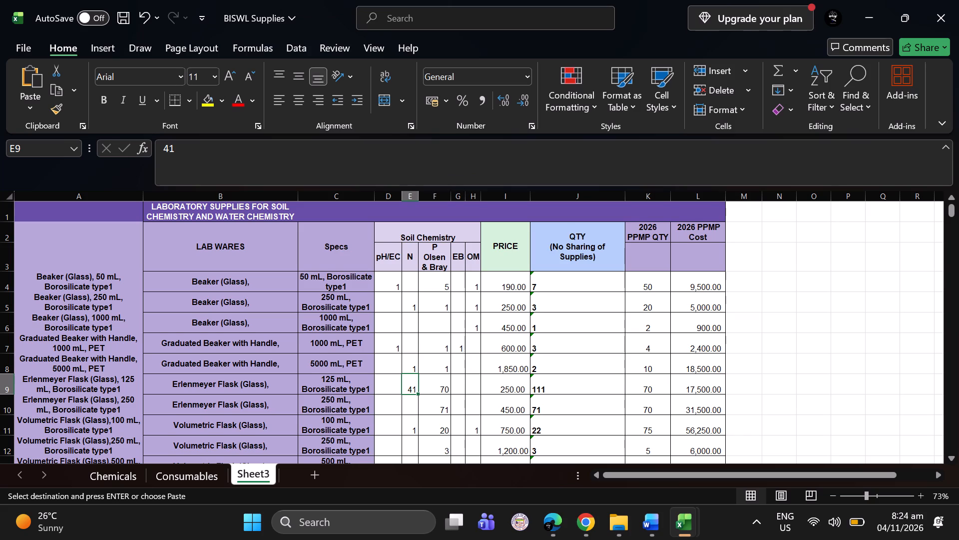
AutoFit the row height of all rows on Sheet3 so the wrapped lab ware specs fit.
scroll(471, 305, down, 1)
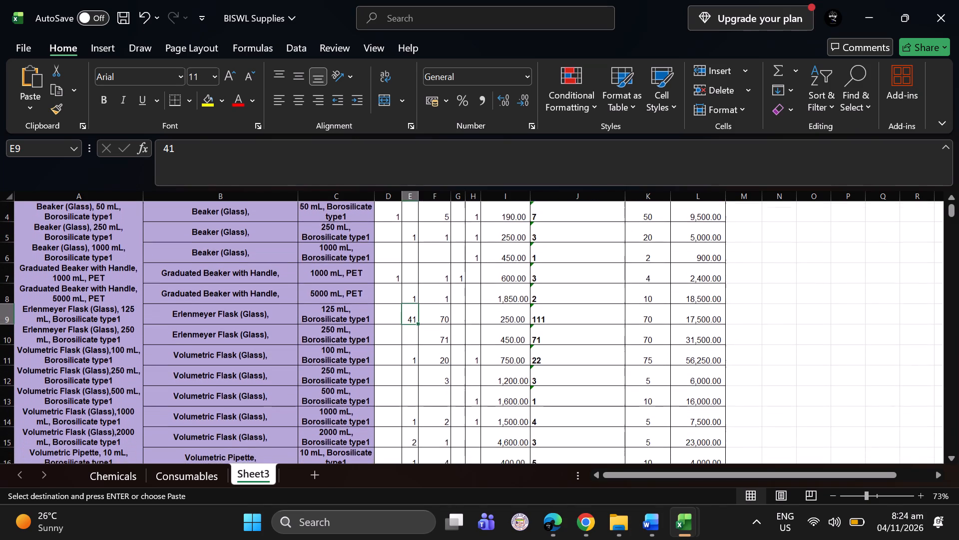
scroll(471, 305, down, 2)
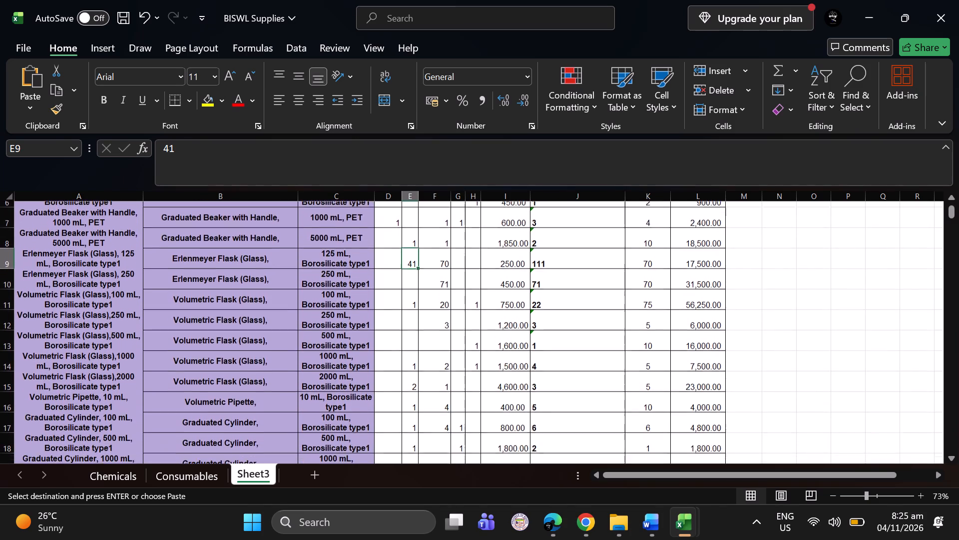
scroll(471, 305, down, 1)
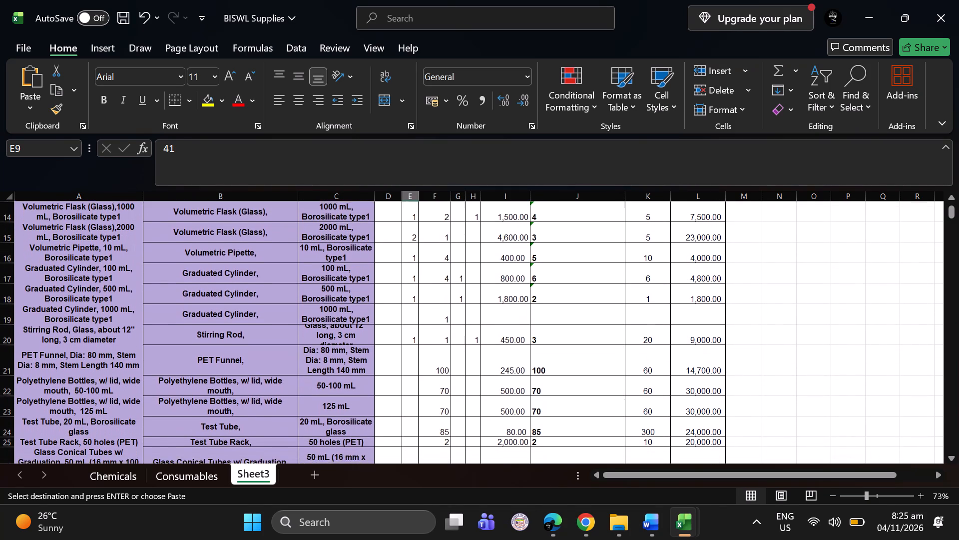
scroll(471, 305, down, 1)
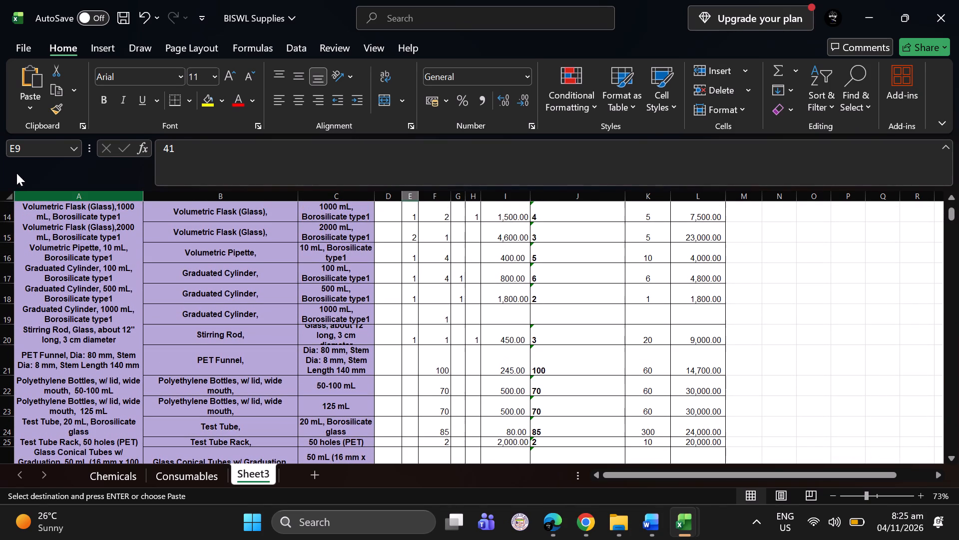
click(6, 198)
click(707, 116)
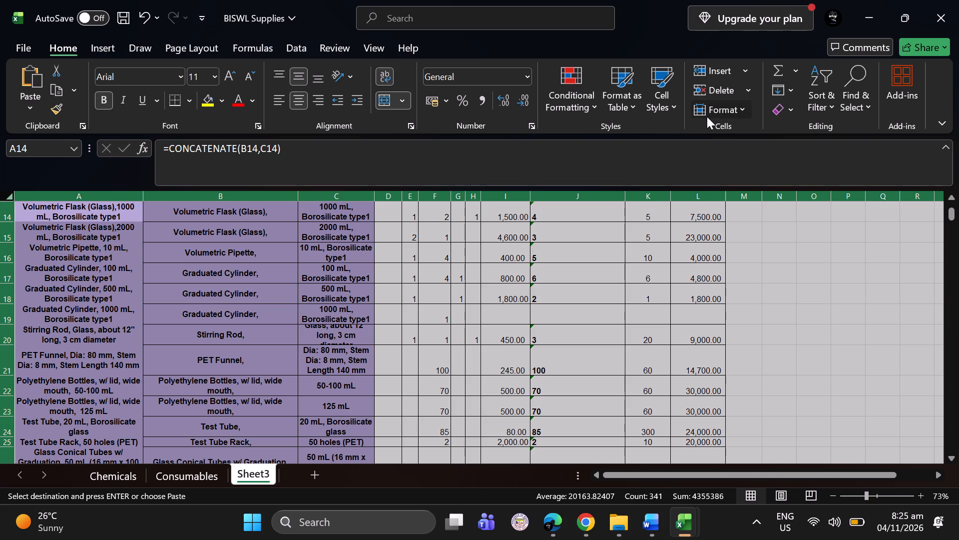
click(709, 170)
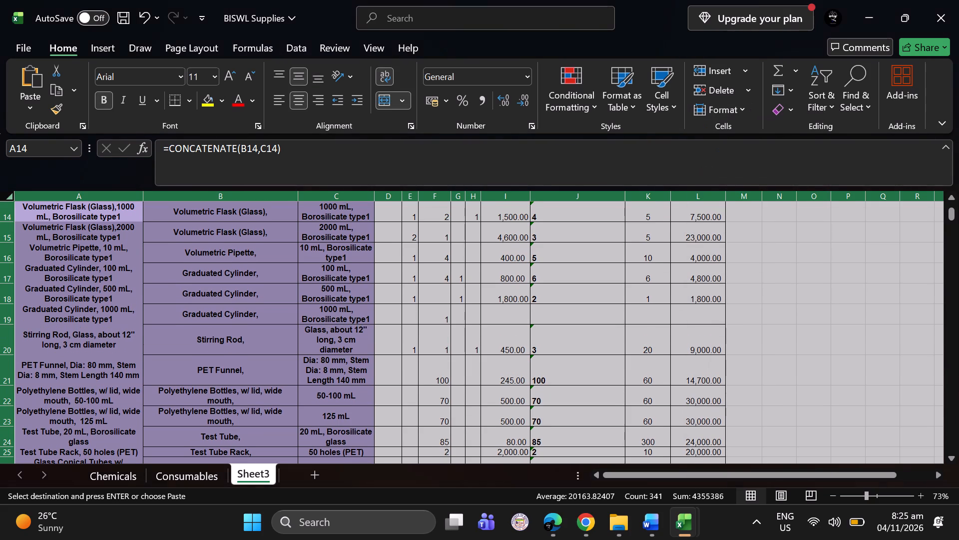
AutoFit the column width of all columns on Sheet3.
click(729, 112)
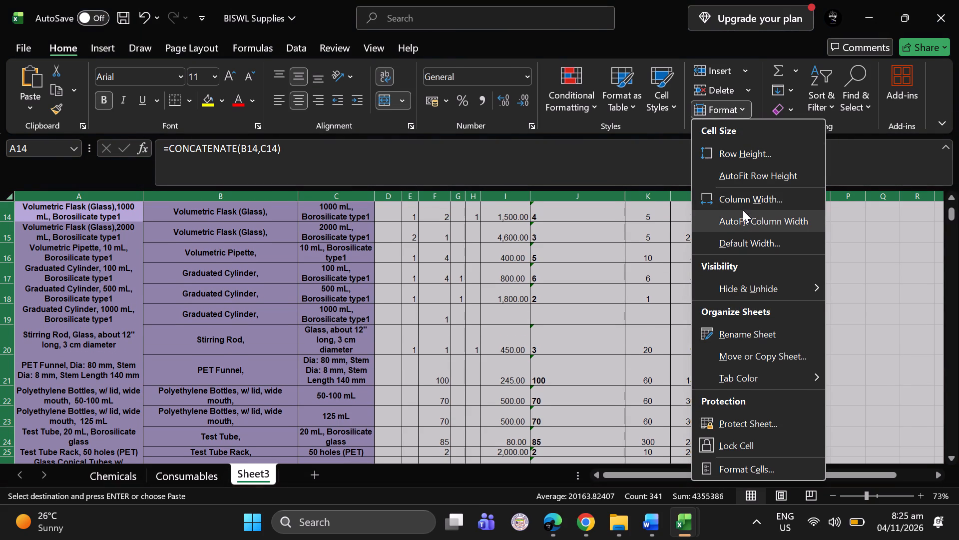
click(743, 210)
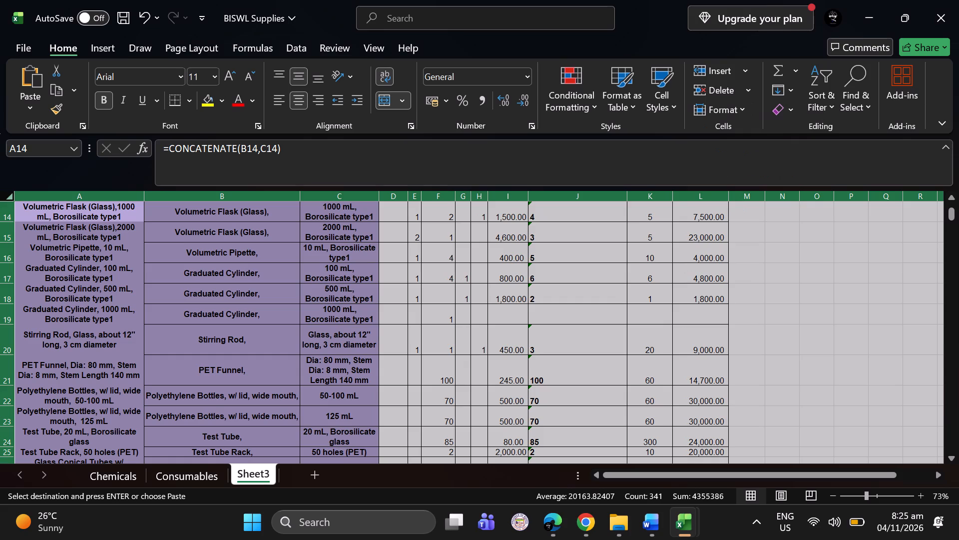
click(610, 318)
Middle-align and center the Soil Chemistry quantity columns, pH/EC through OM (D:H), on Sheet3.
scroll(610, 318, right, 1)
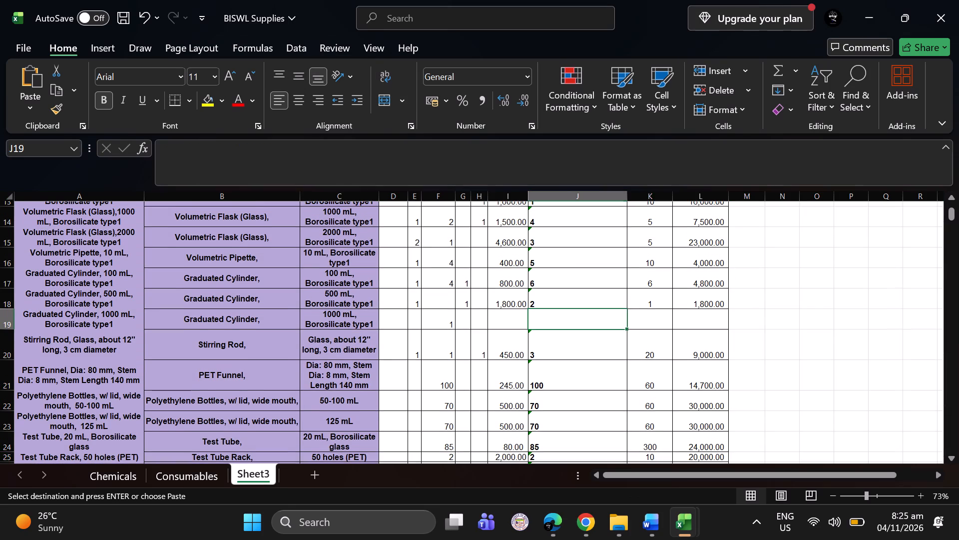
scroll(610, 318, right, 3)
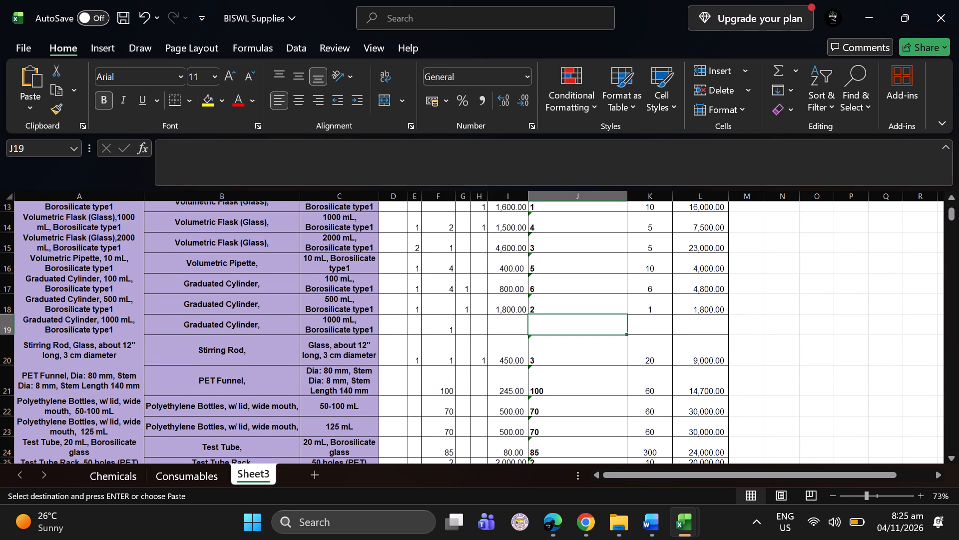
scroll(610, 318, right, 1)
scroll(610, 318, up, 2)
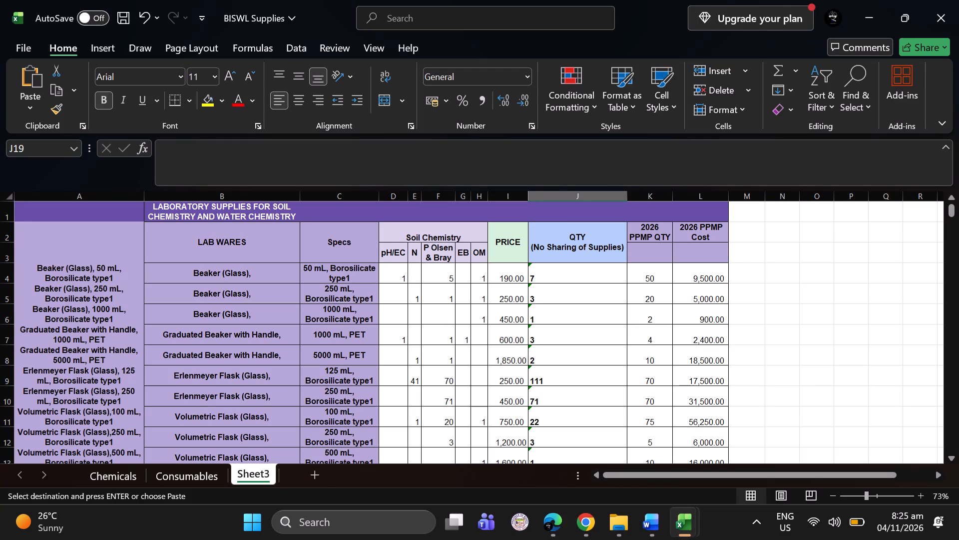
drag(399, 196, 457, 193)
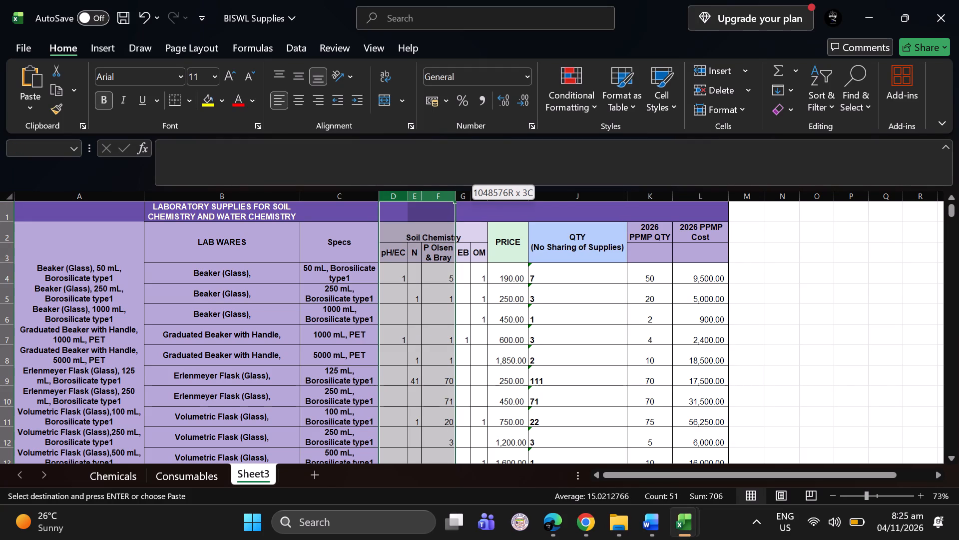
drag(457, 193, 472, 192)
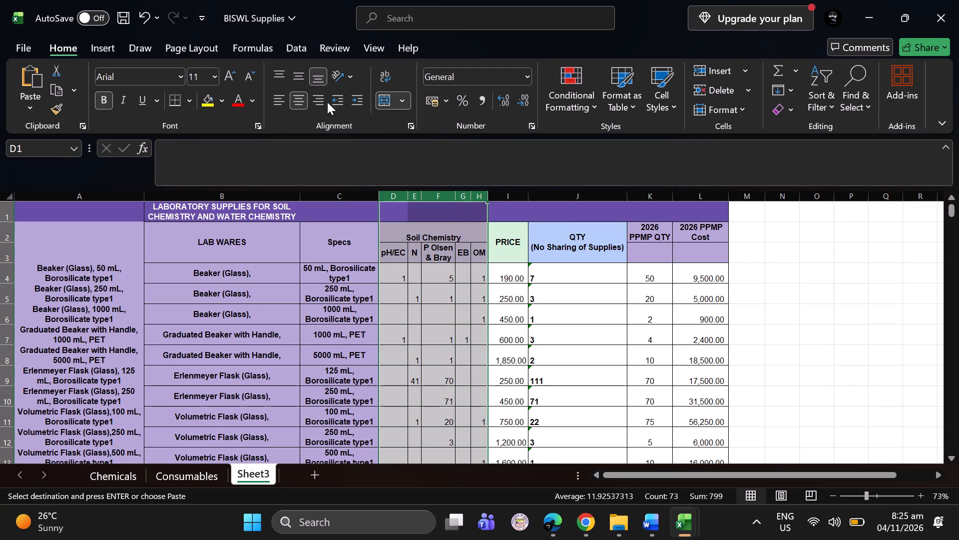
click(304, 81)
click(300, 98)
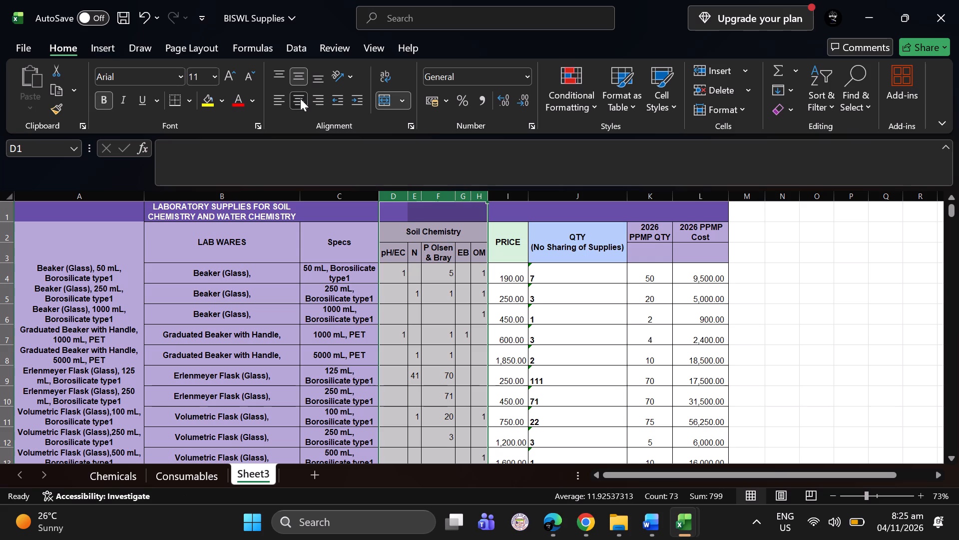
click(300, 98)
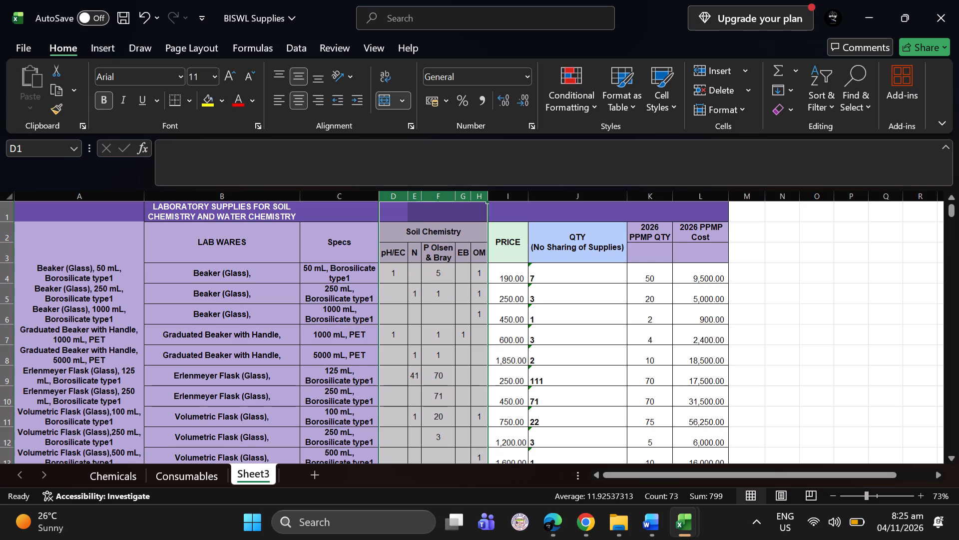
Examine the lab ware rows and their per-analysis quantities down to the Laboratory Gown row (row 41).
scroll(448, 329, down, 3)
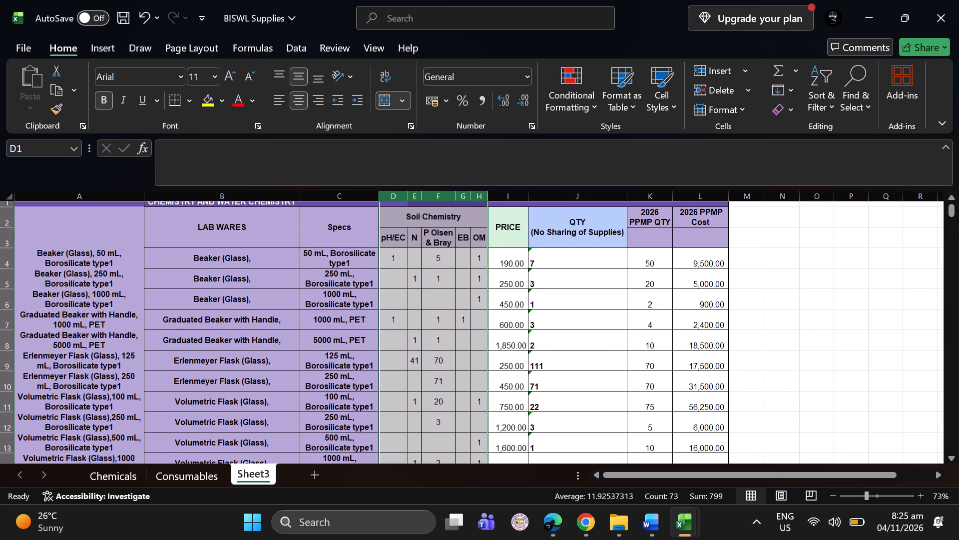
scroll(448, 329, down, 3)
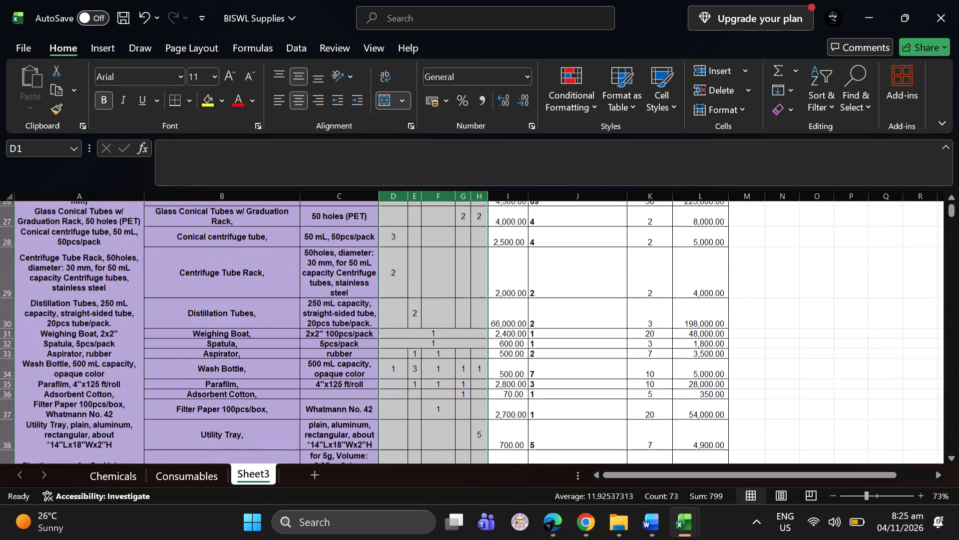
scroll(448, 329, down, 1)
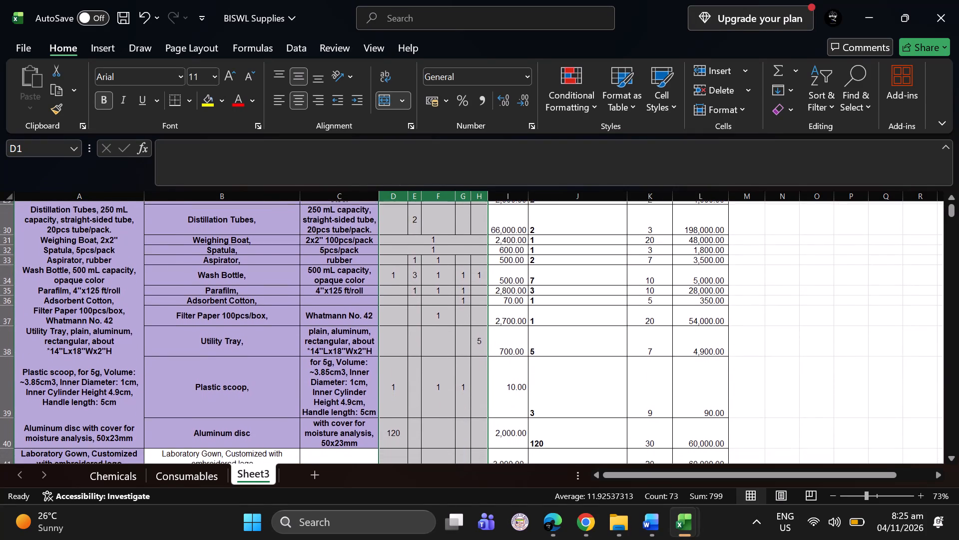
scroll(448, 329, down, 1)
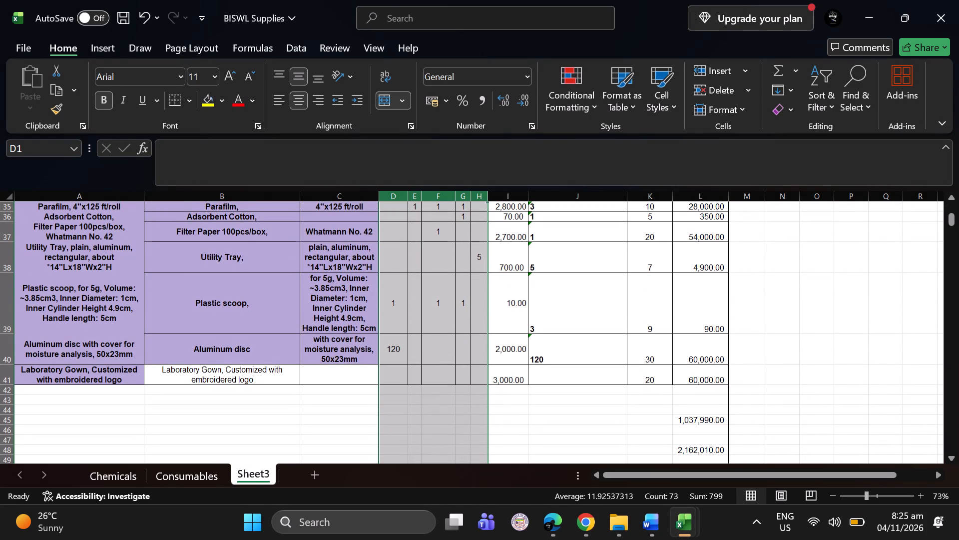
click(128, 374)
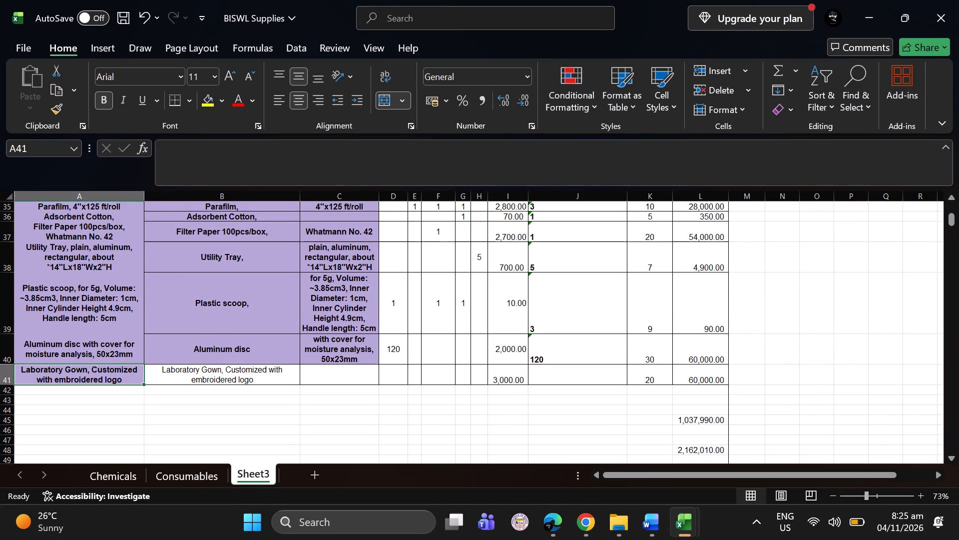
click(185, 376)
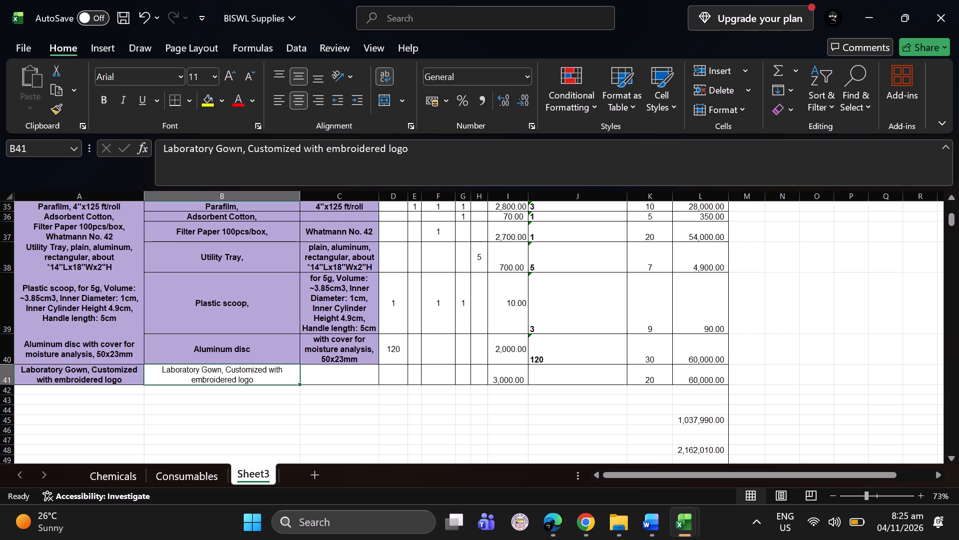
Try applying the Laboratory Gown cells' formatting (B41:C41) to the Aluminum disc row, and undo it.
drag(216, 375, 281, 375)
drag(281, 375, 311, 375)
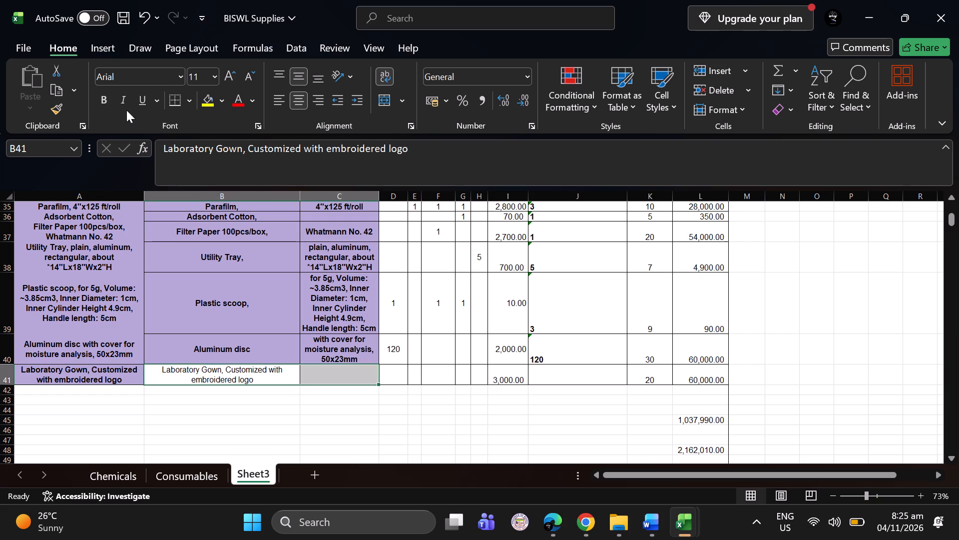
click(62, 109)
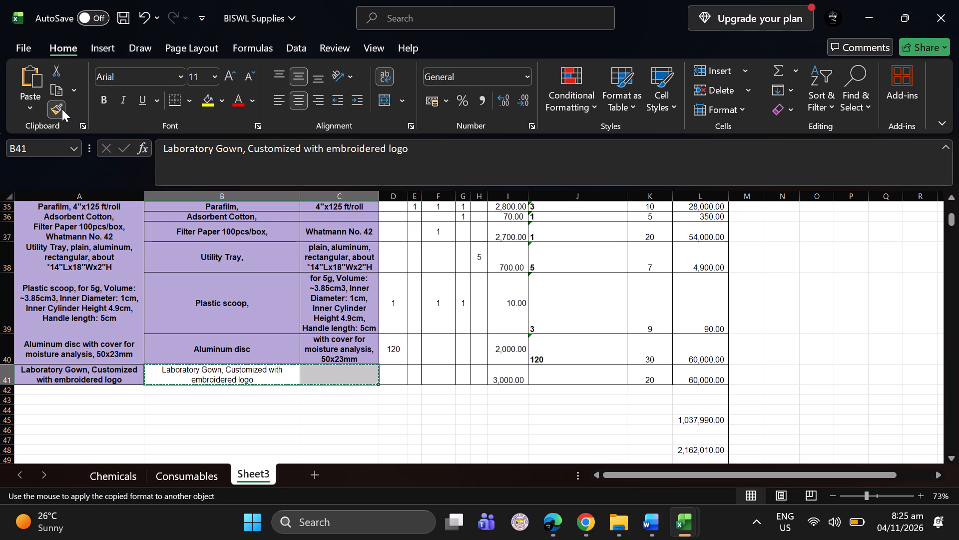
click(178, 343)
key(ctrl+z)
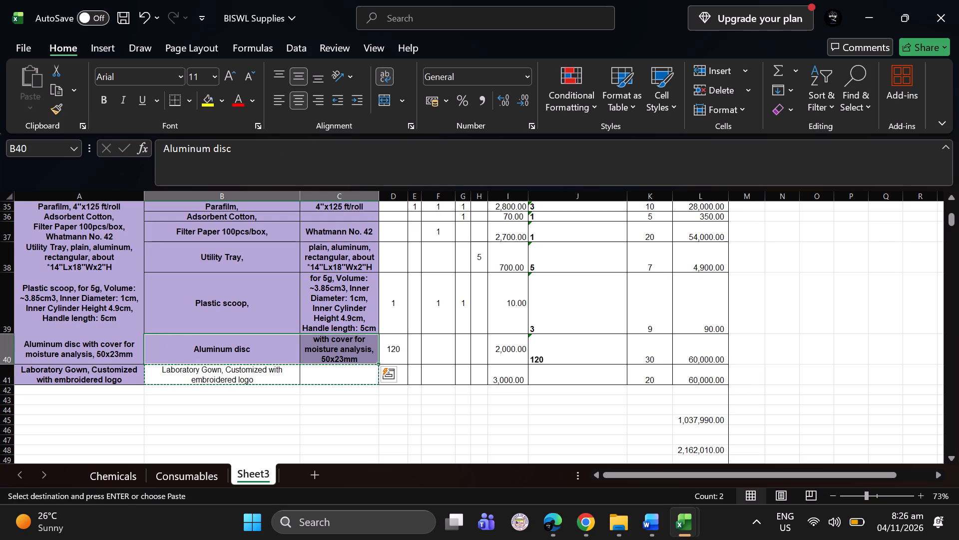
Copy the formatting of the Aluminum disc cells B40:C40 onto the Laboratory Gown cells B41:C41 with Format Painter.
drag(217, 343, 328, 343)
click(62, 104)
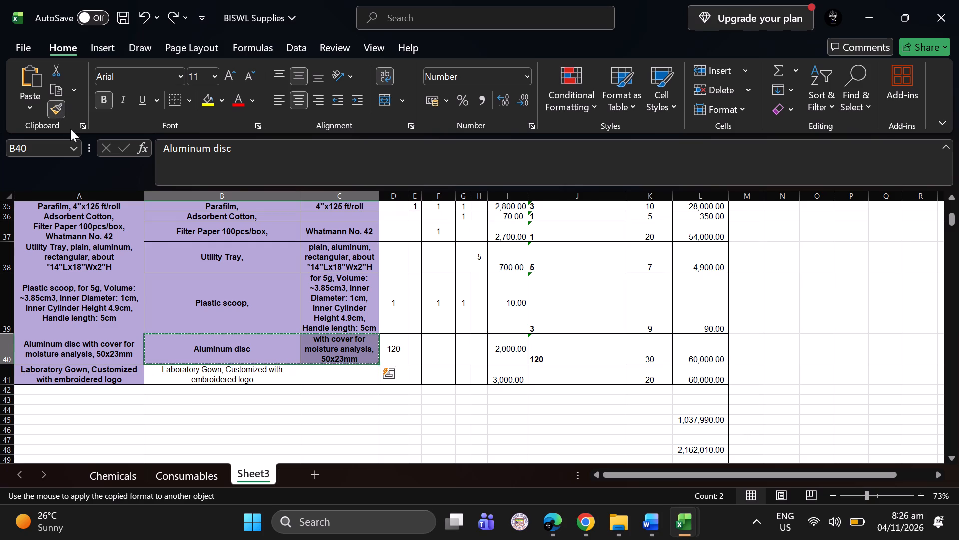
drag(173, 375, 316, 373)
click(321, 419)
Middle-align and center the QTY, 2026 PPMP QTY and 2026 PPMP Cost columns (J:L).
scroll(321, 419, up, 1)
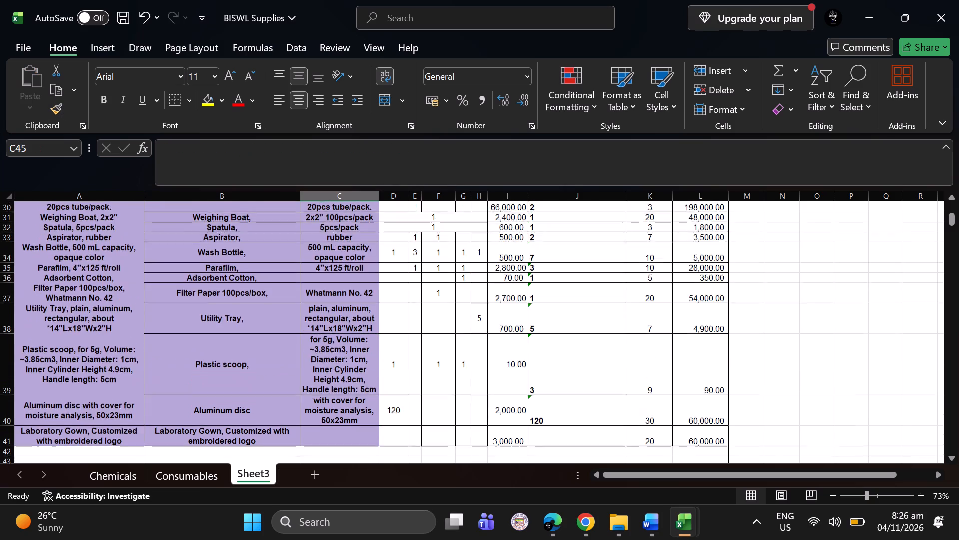
scroll(321, 419, up, 4)
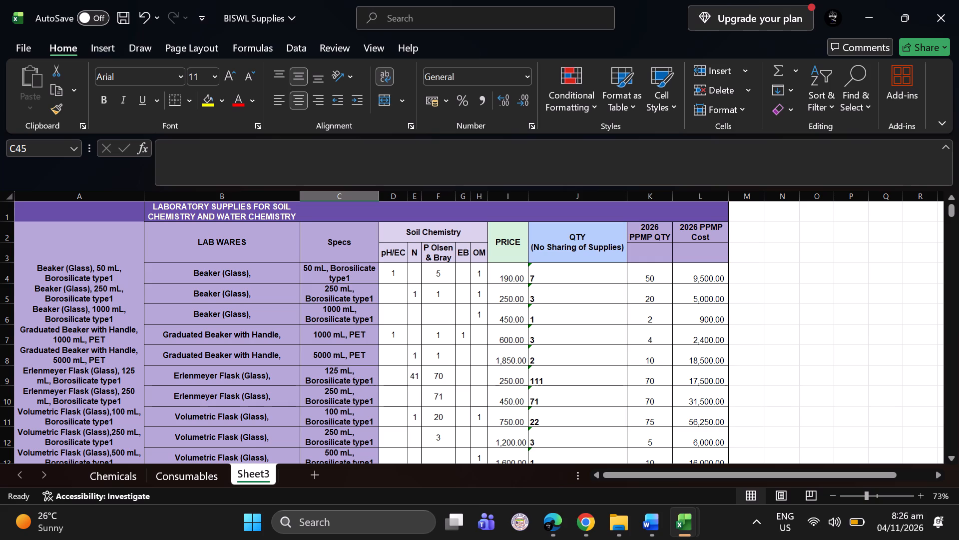
scroll(555, 288, right, 1)
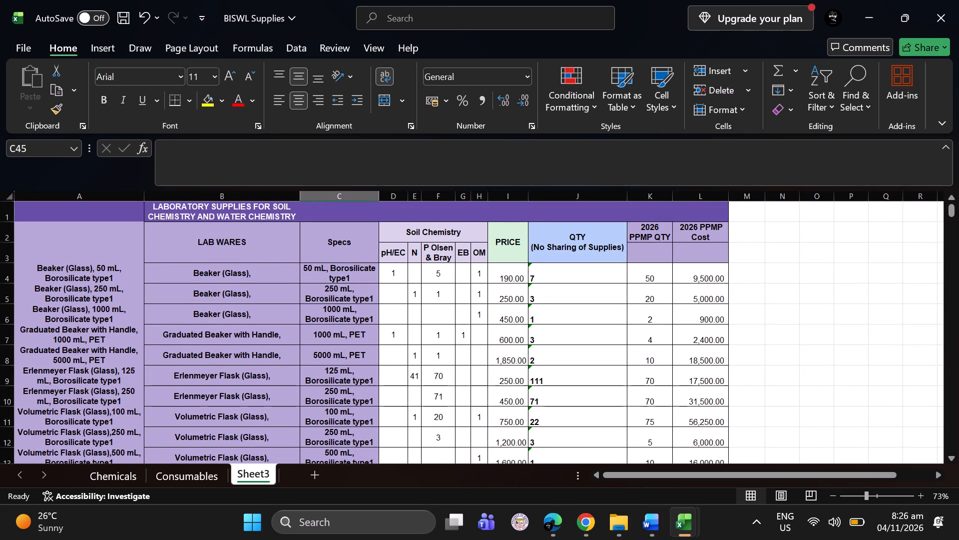
drag(543, 232, 693, 236)
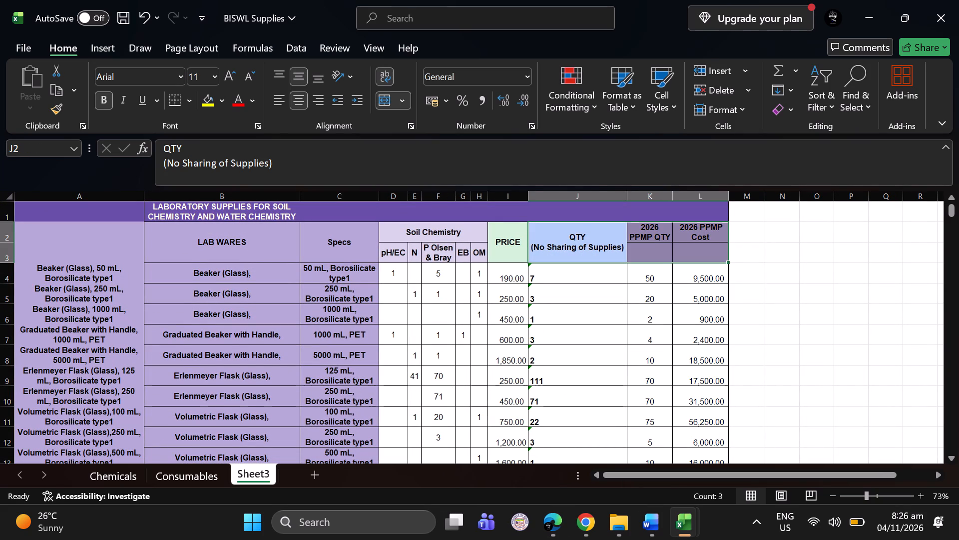
drag(597, 194, 686, 191)
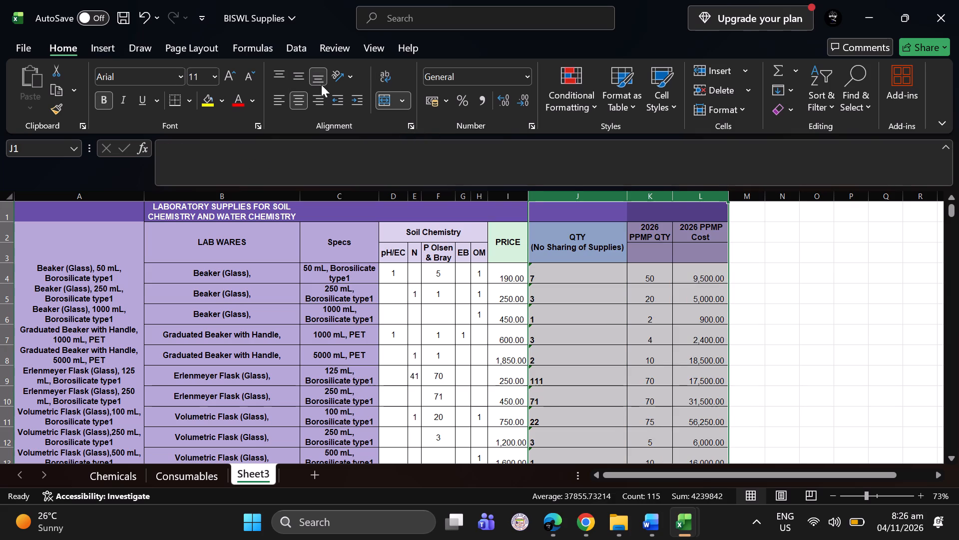
click(302, 78)
click(298, 104)
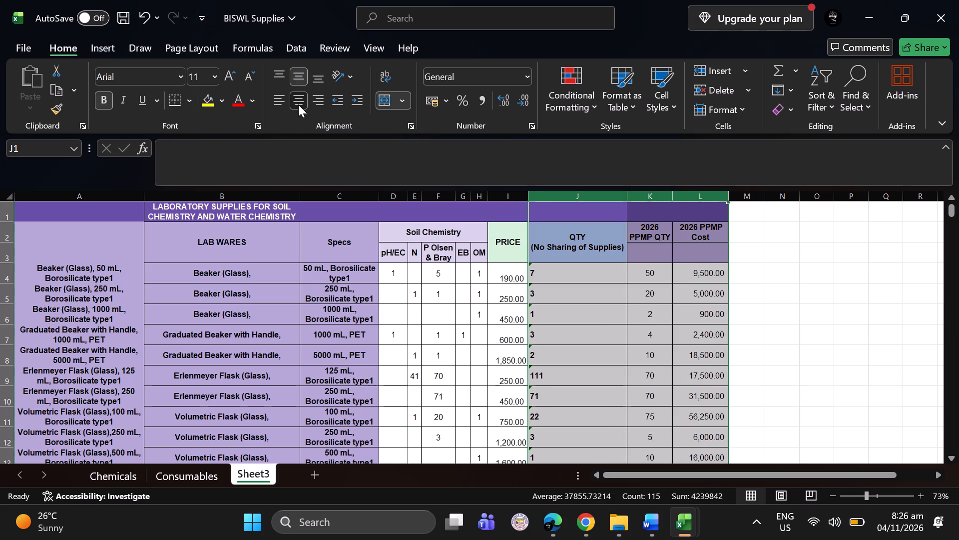
click(298, 104)
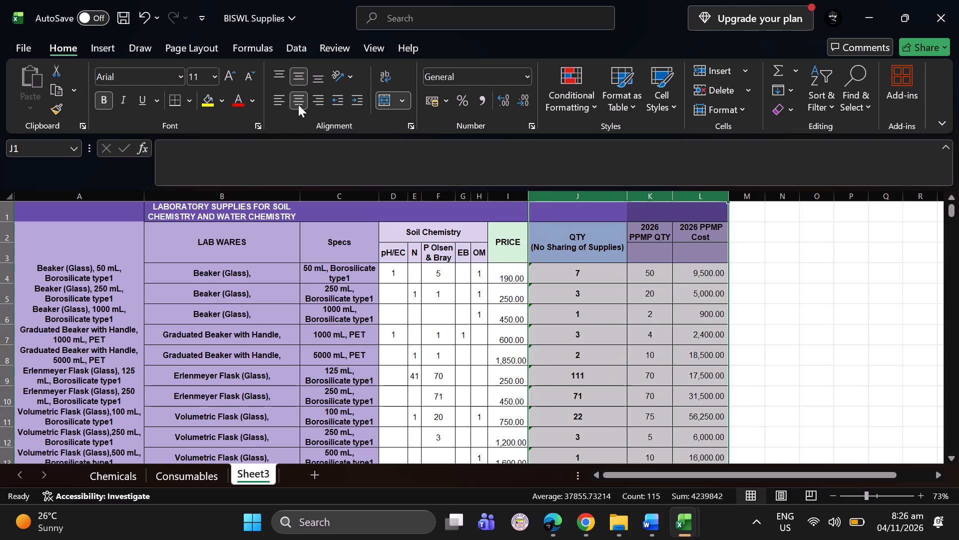
Middle-align and center the PRICE column (I).
click(504, 192)
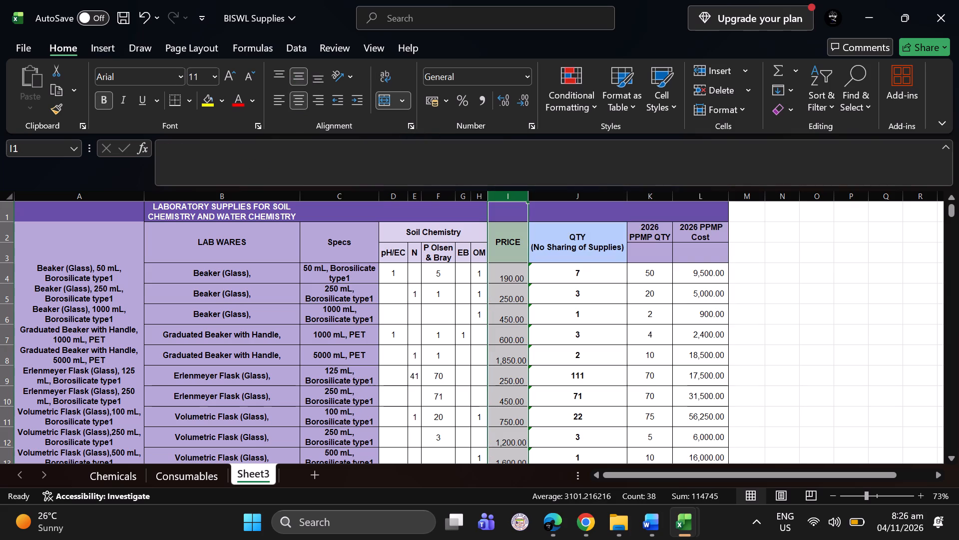
click(299, 79)
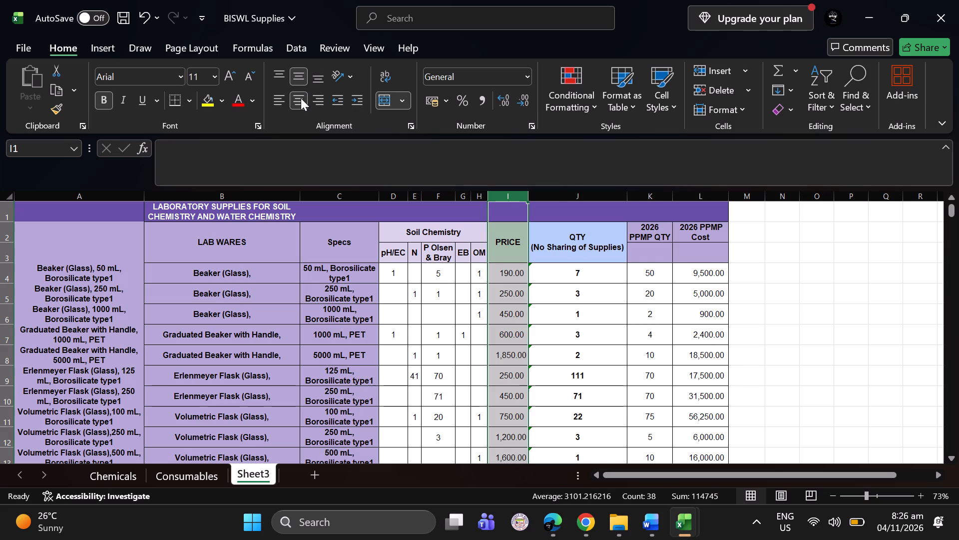
click(301, 98)
click(301, 98)
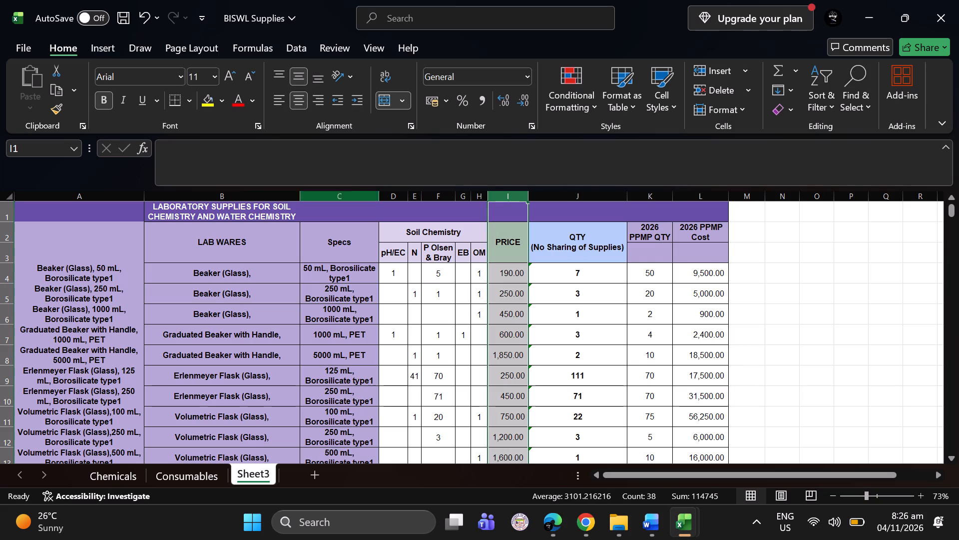
Merge and center the Laboratory Gown row's Soil Chemistry cells D41:H41 and enter 5.
click(670, 294)
scroll(670, 294, down, 3)
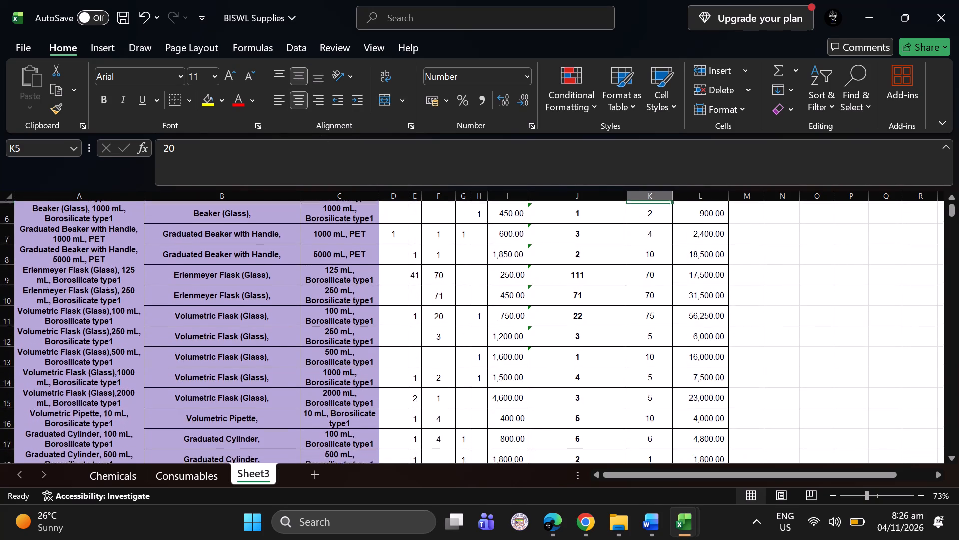
scroll(670, 294, down, 1)
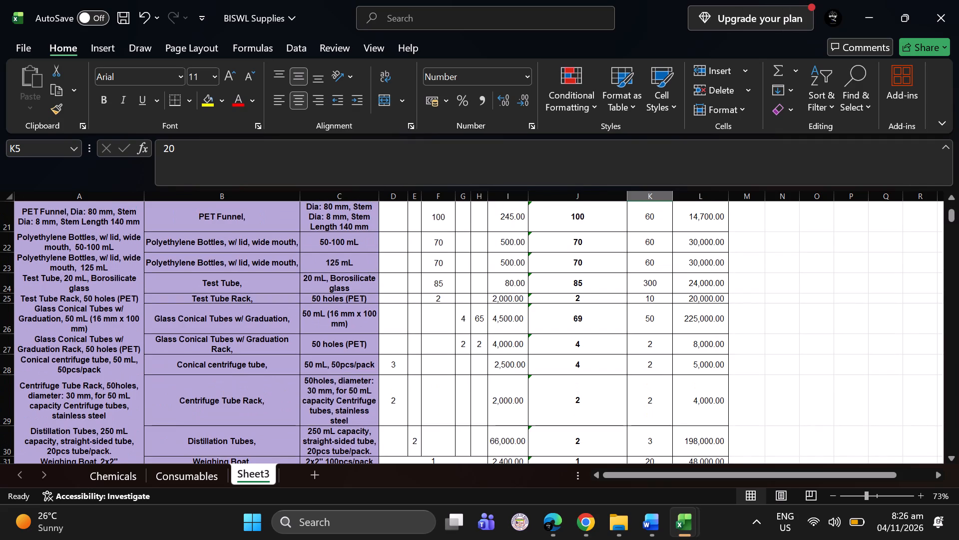
scroll(670, 294, down, 2)
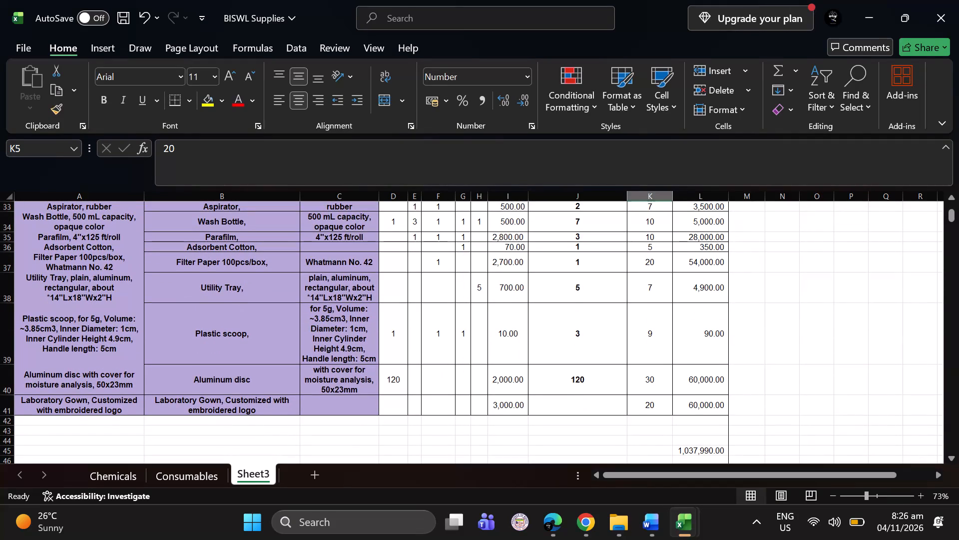
scroll(670, 294, down, 2)
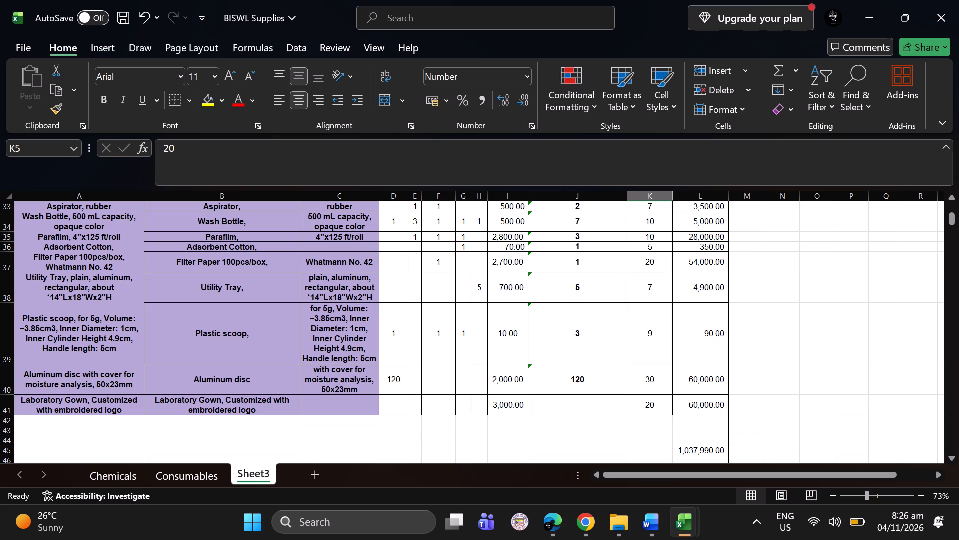
drag(391, 406, 474, 404)
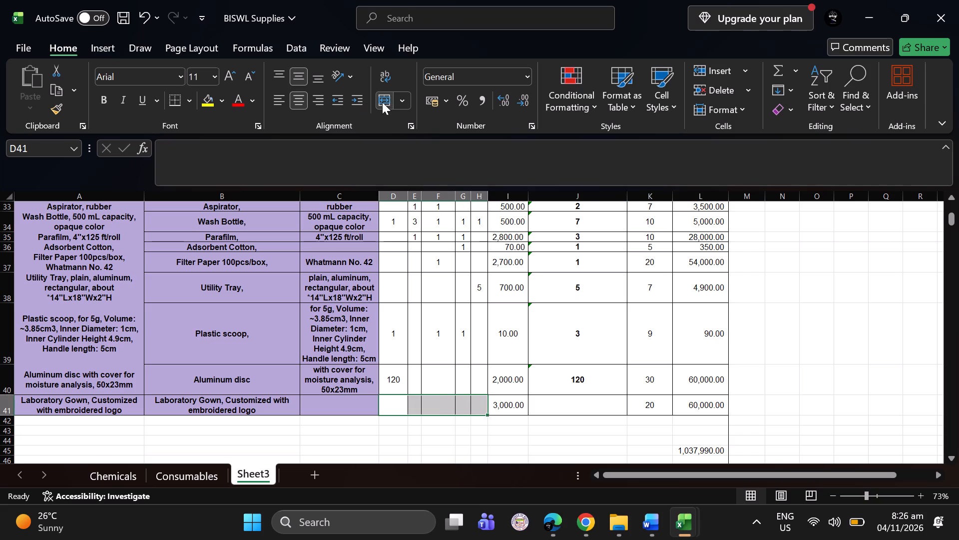
click(382, 102)
key(5)
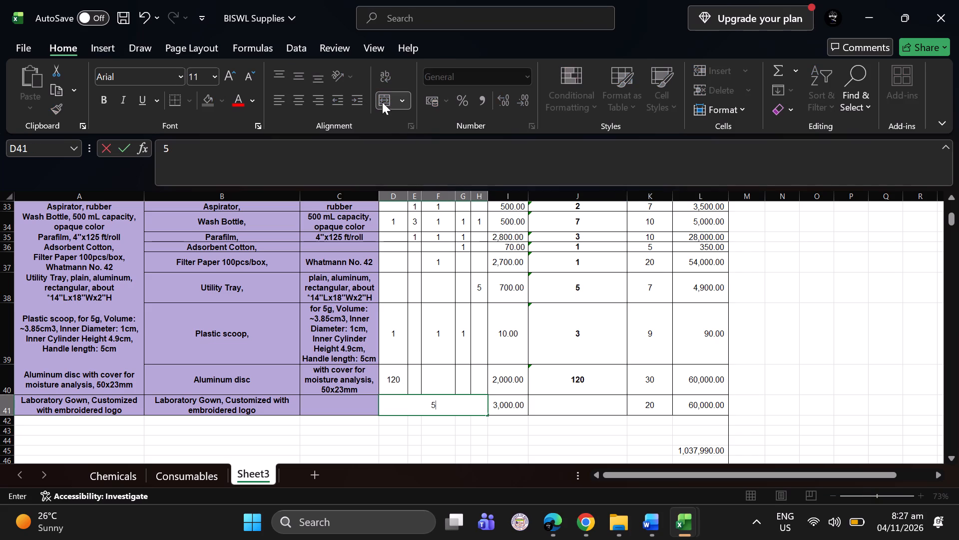
click(571, 382)
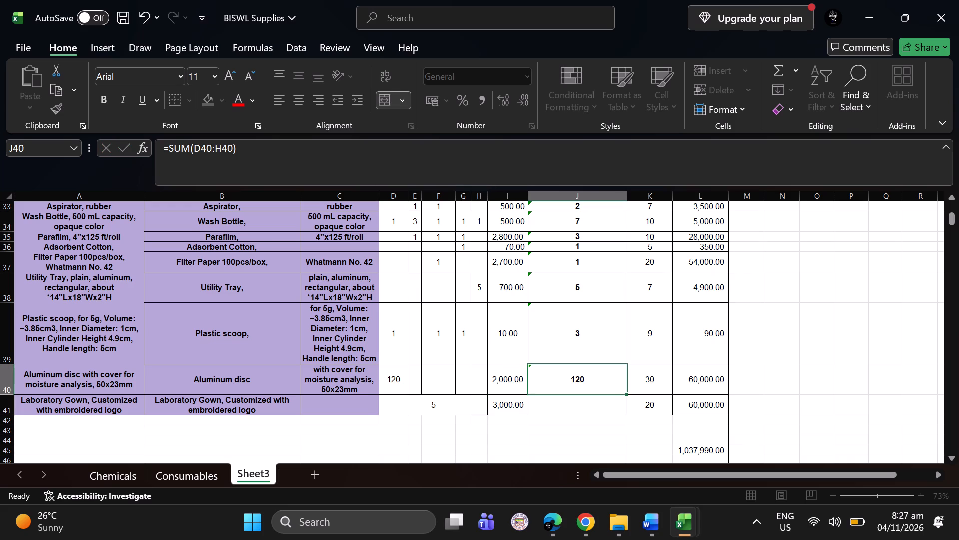
Set the Laboratory Gown's 2026 PPMP QTY cell K41 to the formula =D41.
click(514, 407)
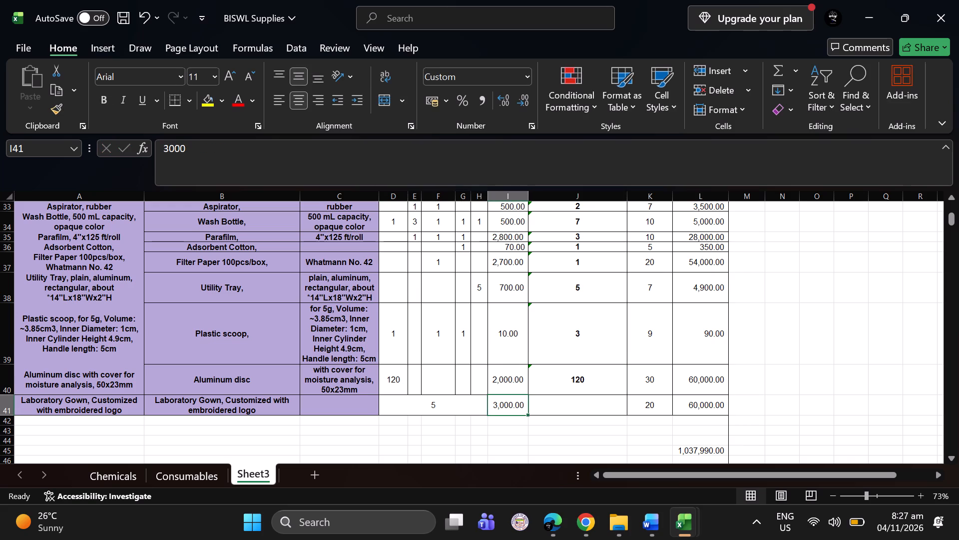
click(649, 409)
scroll(649, 409, up, 2)
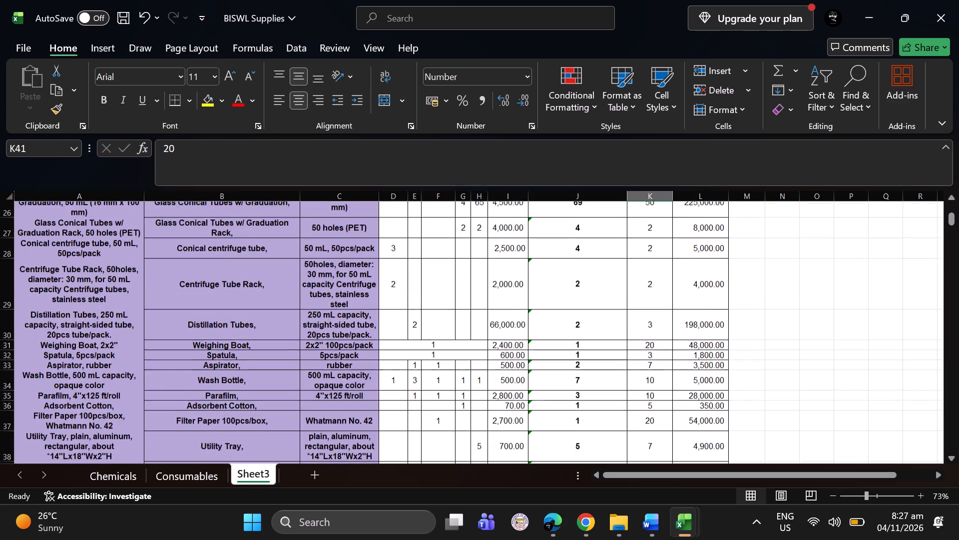
scroll(649, 409, up, 7)
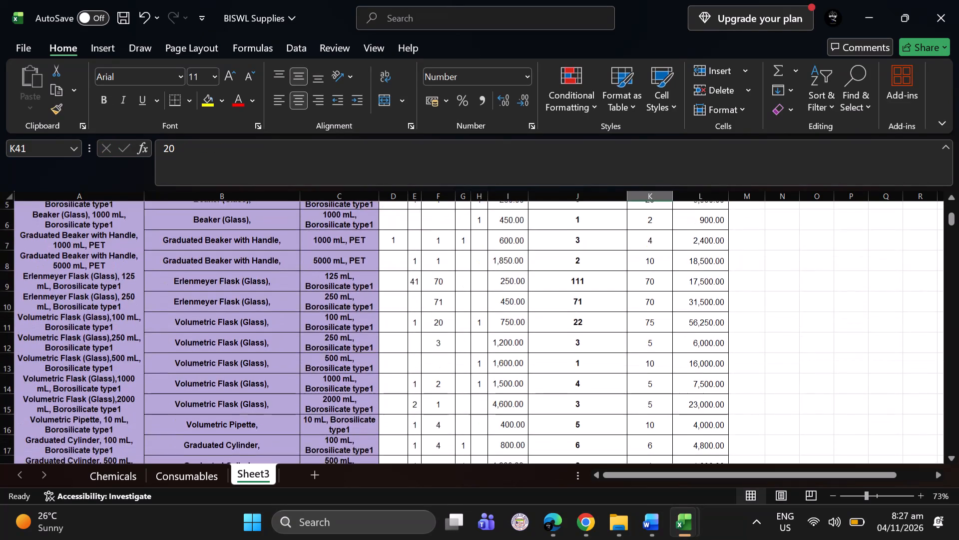
scroll(649, 409, up, 1)
scroll(649, 409, down, 3)
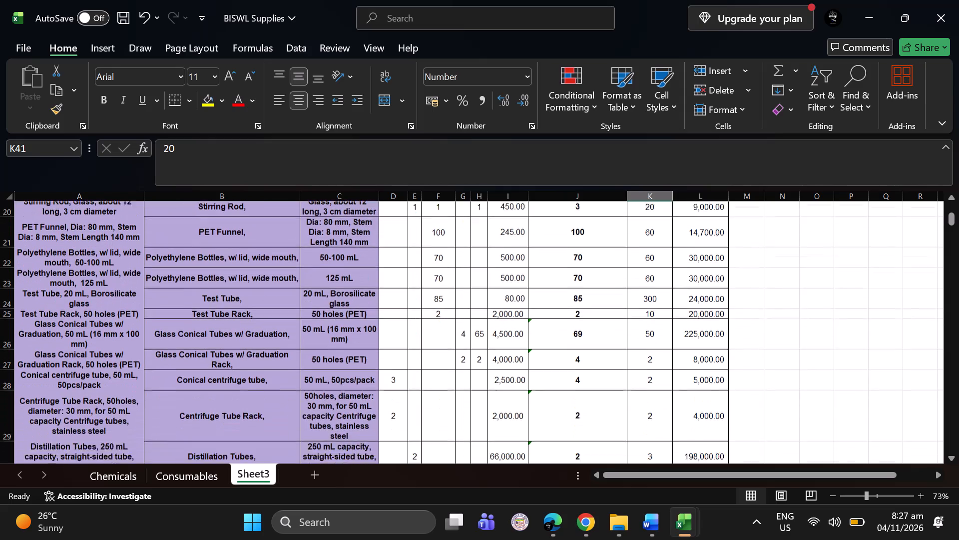
scroll(649, 409, down, 2)
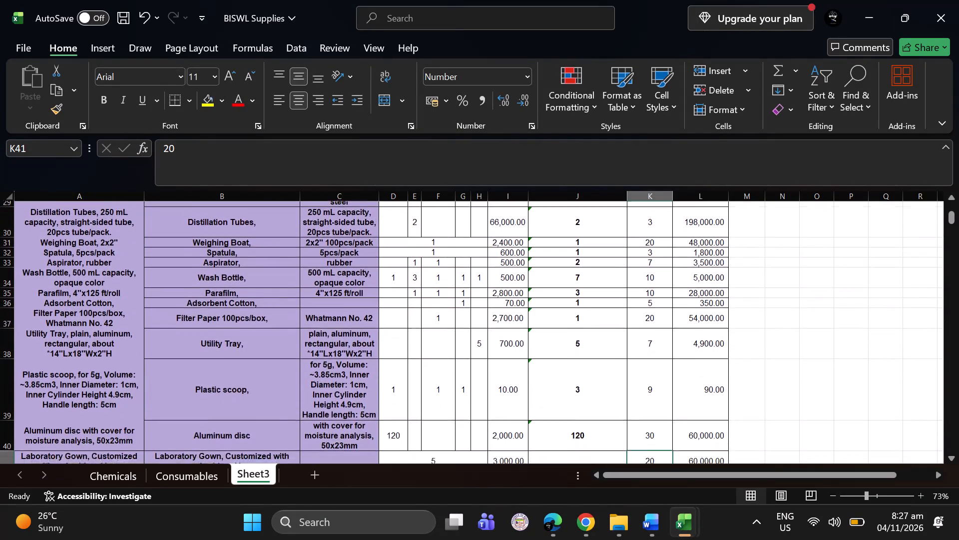
scroll(649, 409, down, 2)
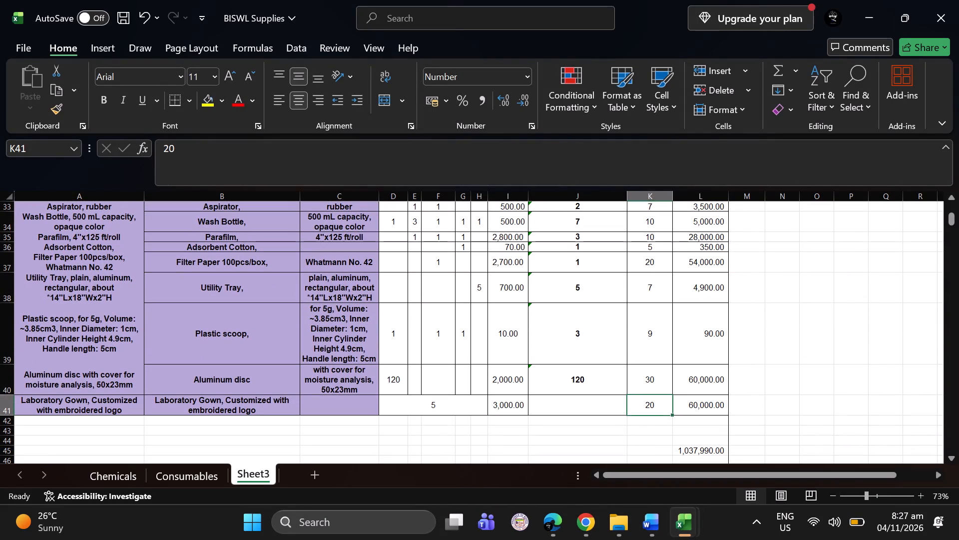
drag(184, 150, 143, 152)
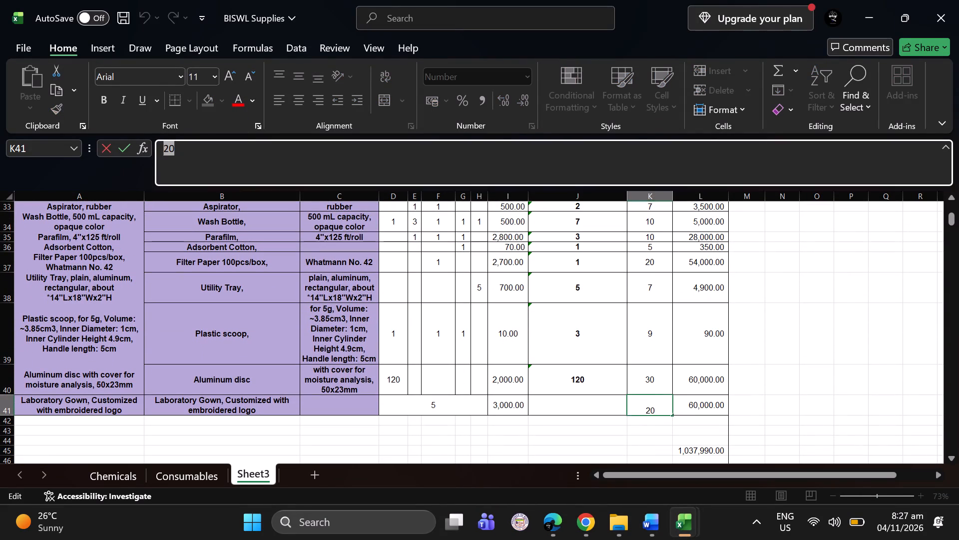
click(468, 412)
click(645, 405)
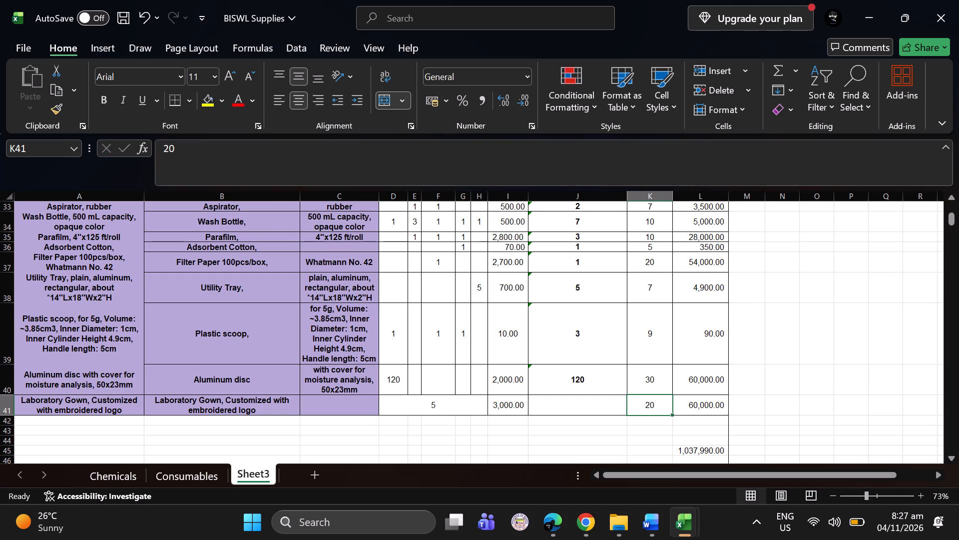
key(equal)
click(432, 407)
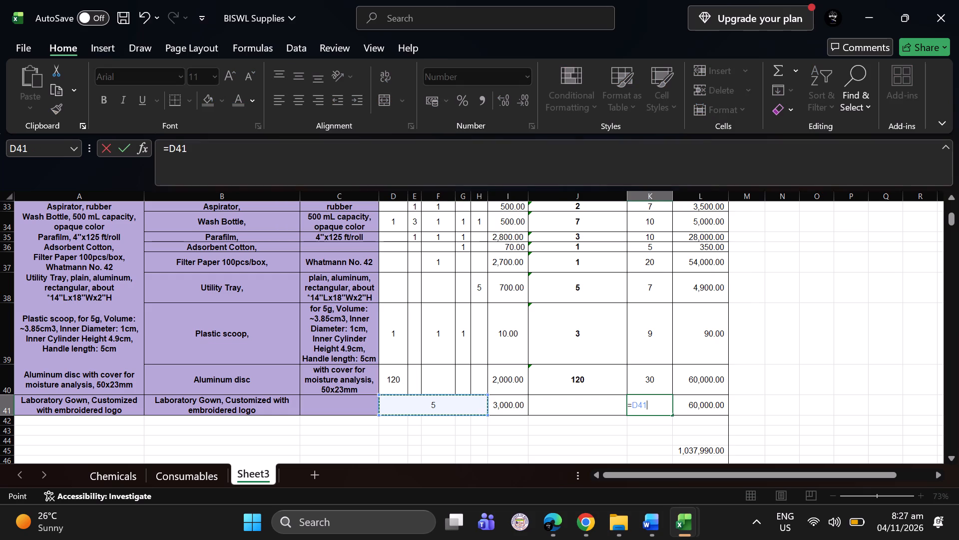
key(Return)
Set the Aluminum disc's 2026 PPMP QTY cell K40 to the formula =SUM(D40:H40).
click(656, 389)
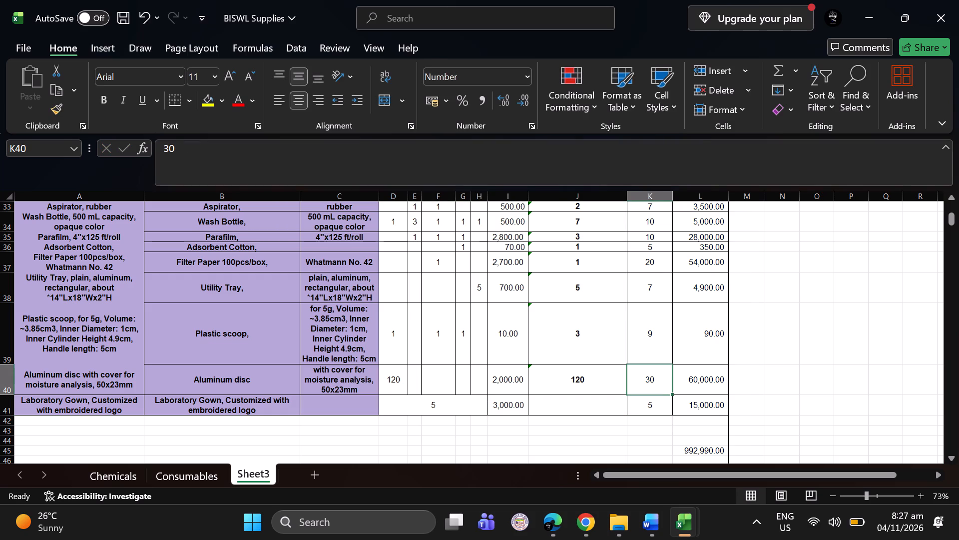
key(equal)
text(sum)
key(shift+parenleft)
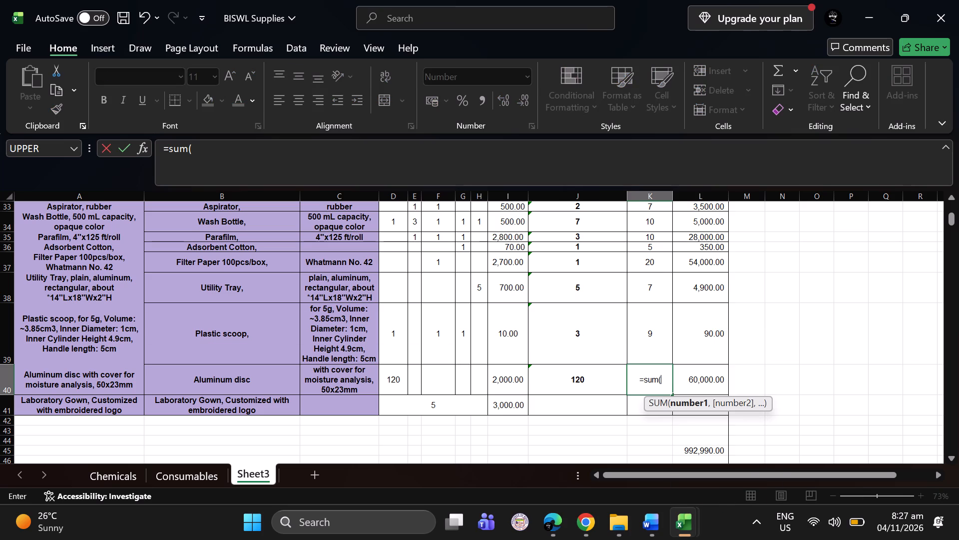
drag(391, 384, 479, 388)
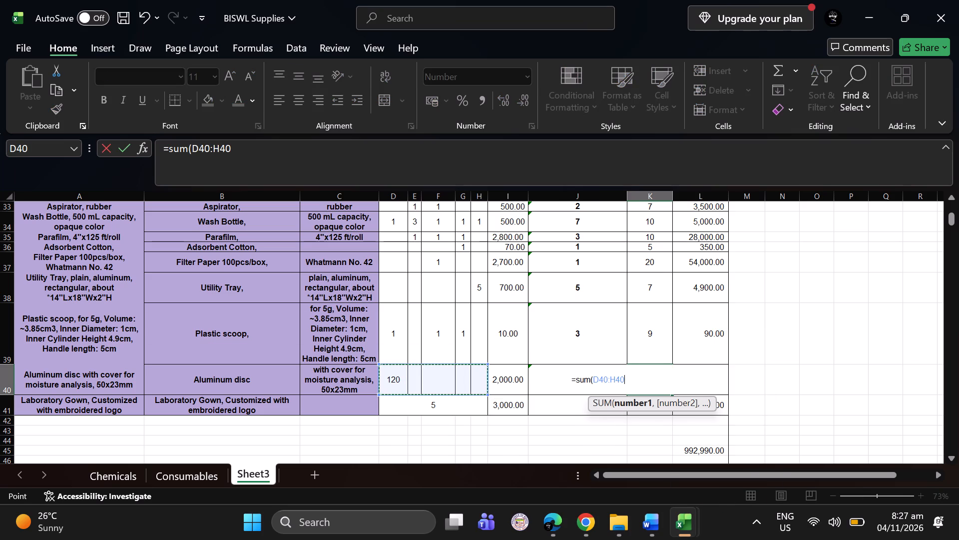
key(shift+parenright)
key(Return)
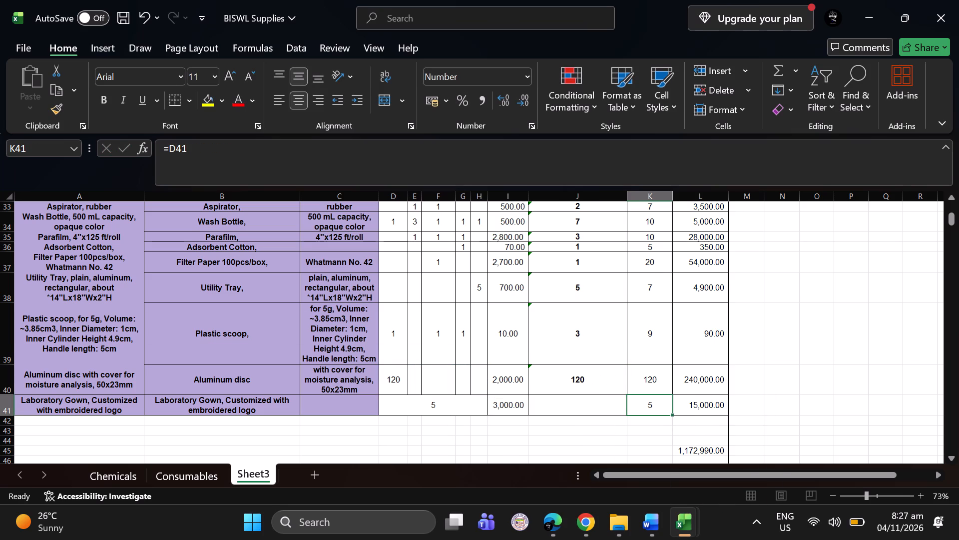
Re-enter the QTY formula for the 50 mL Beaker in J4 as =SUM(D4:H4).
scroll(586, 382, up, 6)
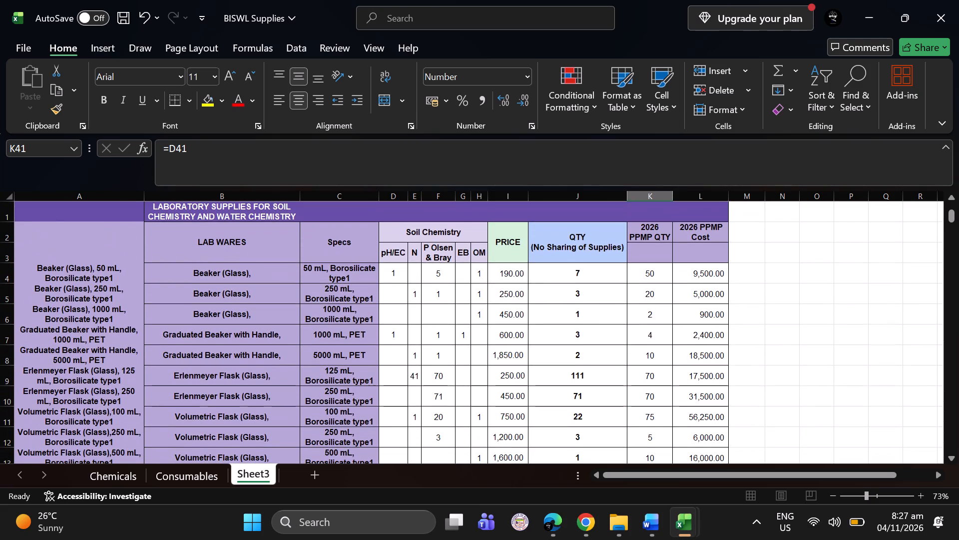
drag(393, 275, 476, 278)
click(572, 276)
key(minus)
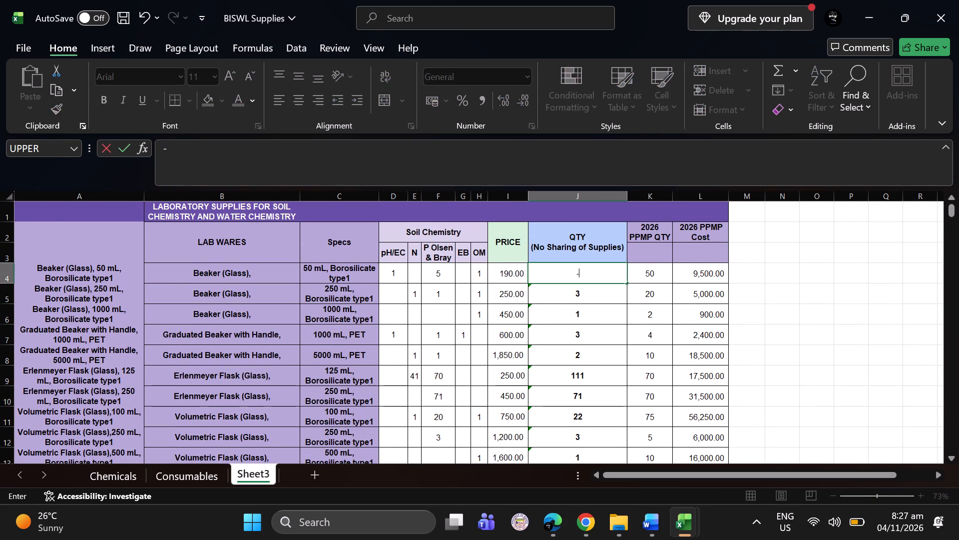
key(s)
key(BackSpace)
key(BackSpace)
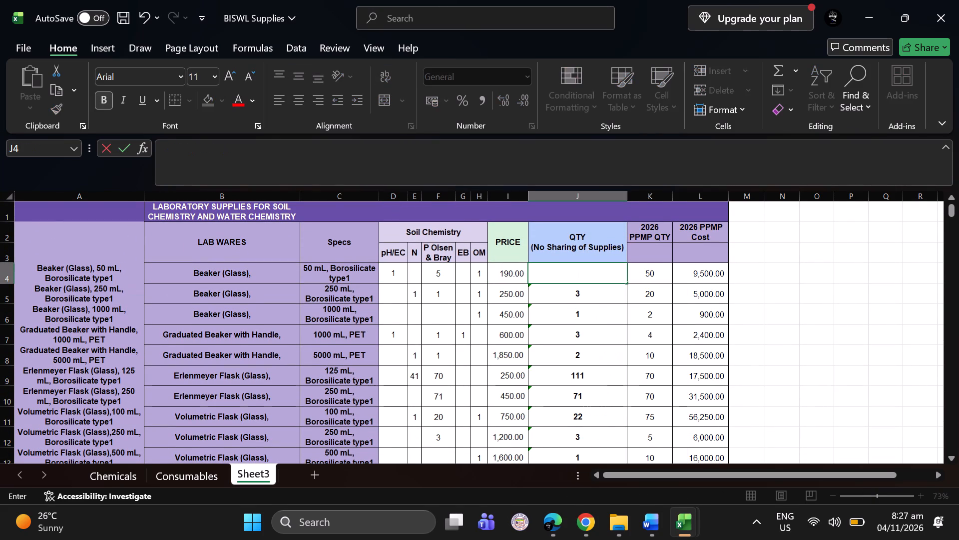
key(equal)
text(sum)
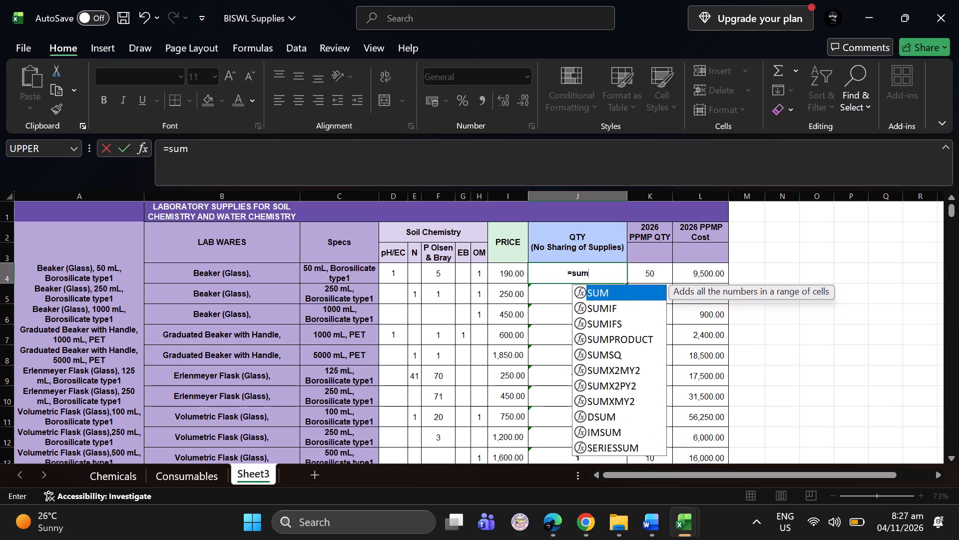
key(shift+parenleft)
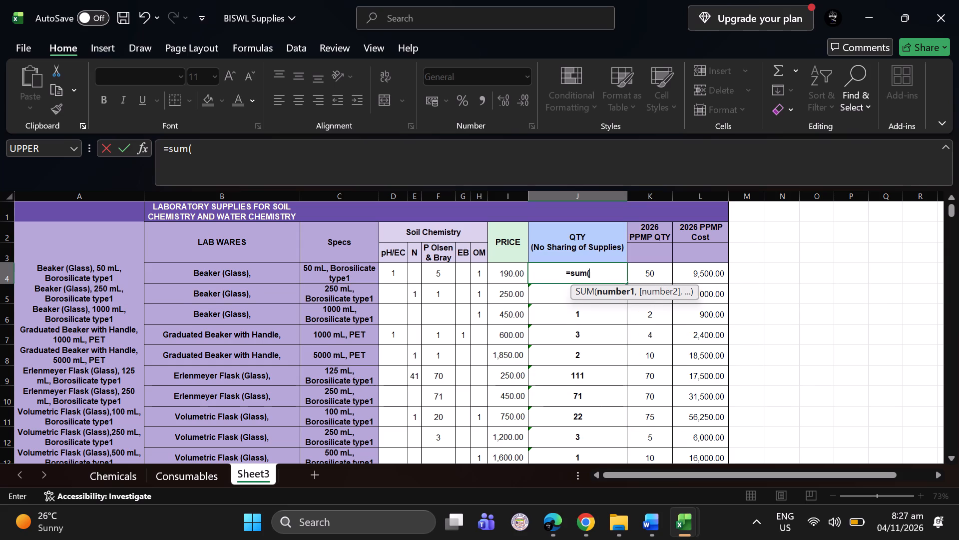
drag(397, 278, 476, 279)
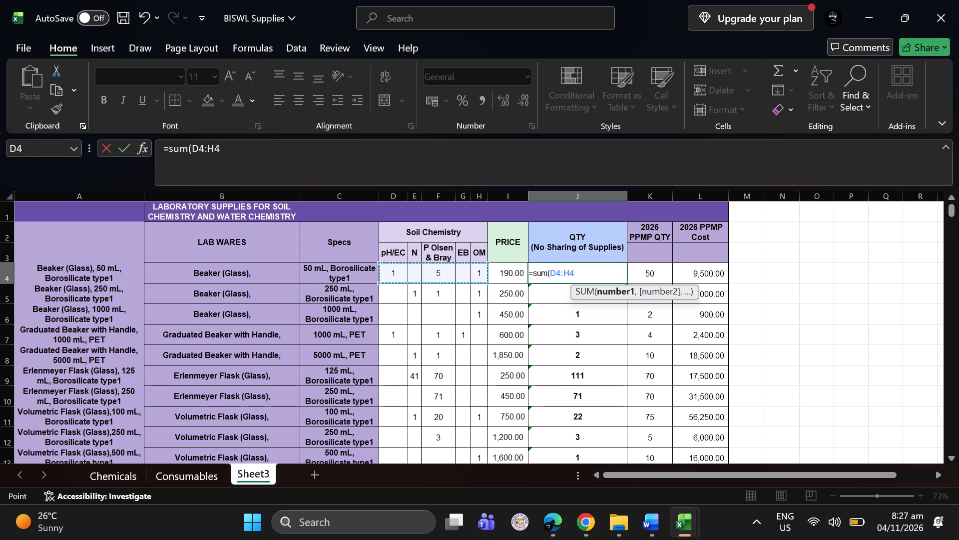
key(shift+parenright)
key(Return)
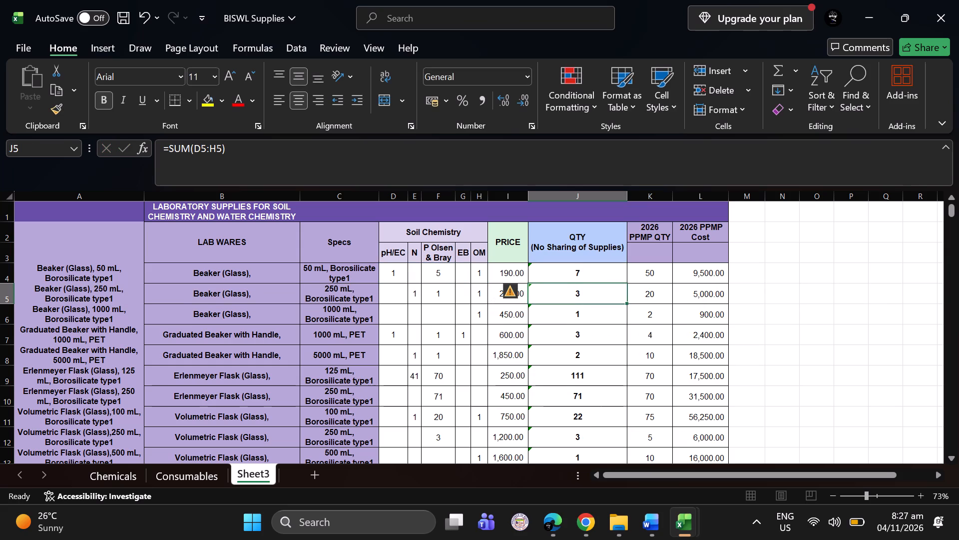
Fill the J4 sum formula down the QTY column through the Distillation Tubes row, J30.
click(571, 276)
drag(626, 283, 650, 430)
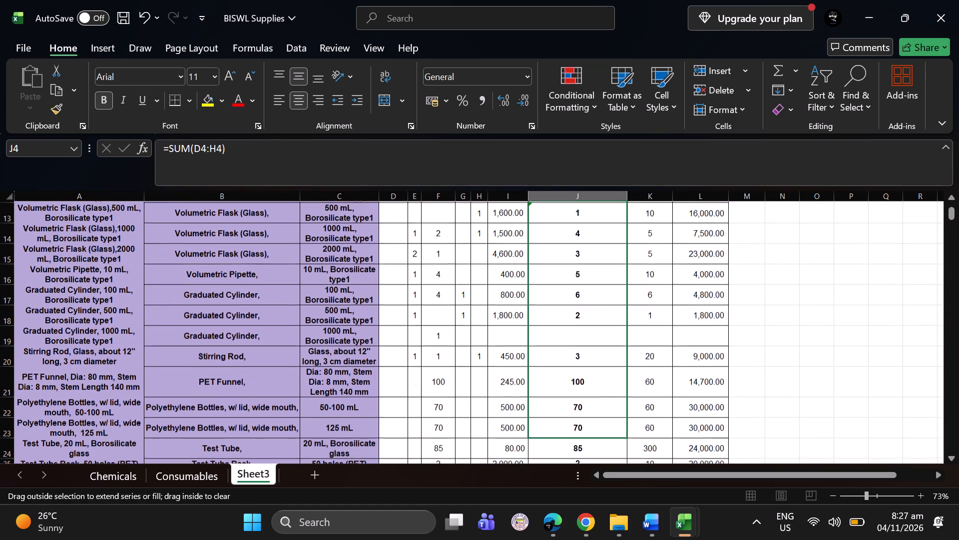
drag(650, 430, 648, 438)
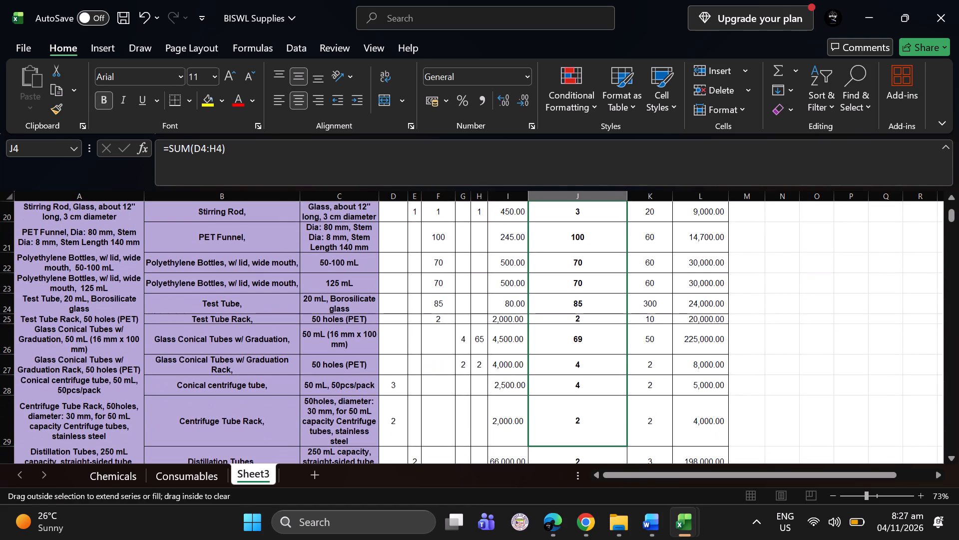
drag(648, 438, 637, 405)
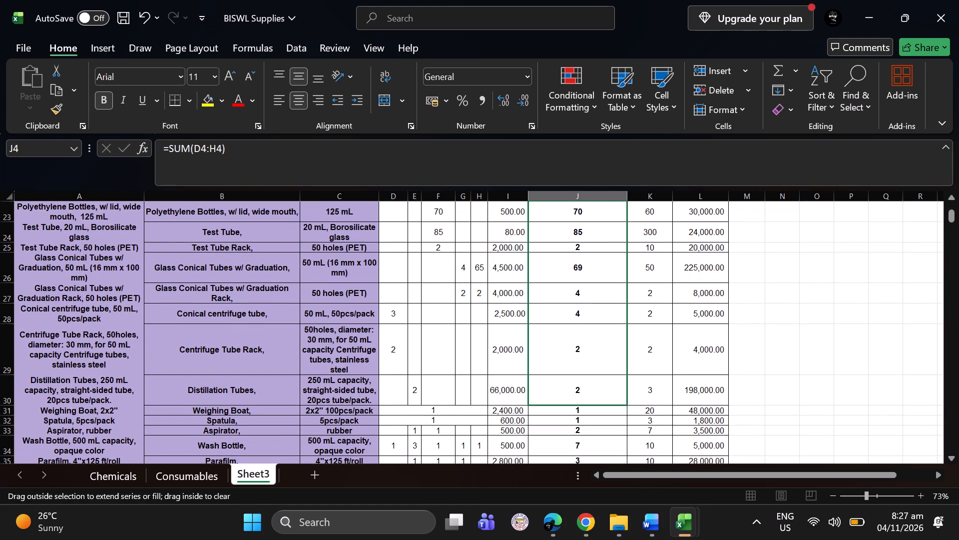
drag(637, 405, 637, 401)
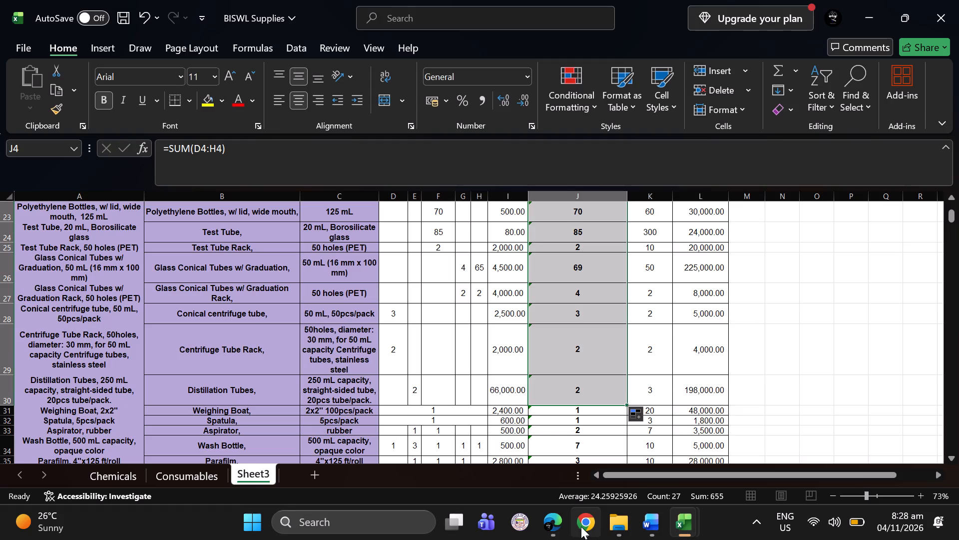
Switch to File Explorer, search Home for "certificate", and open the PDF FINAL-Certificate of Turnover_Bohol (1).
click(607, 526)
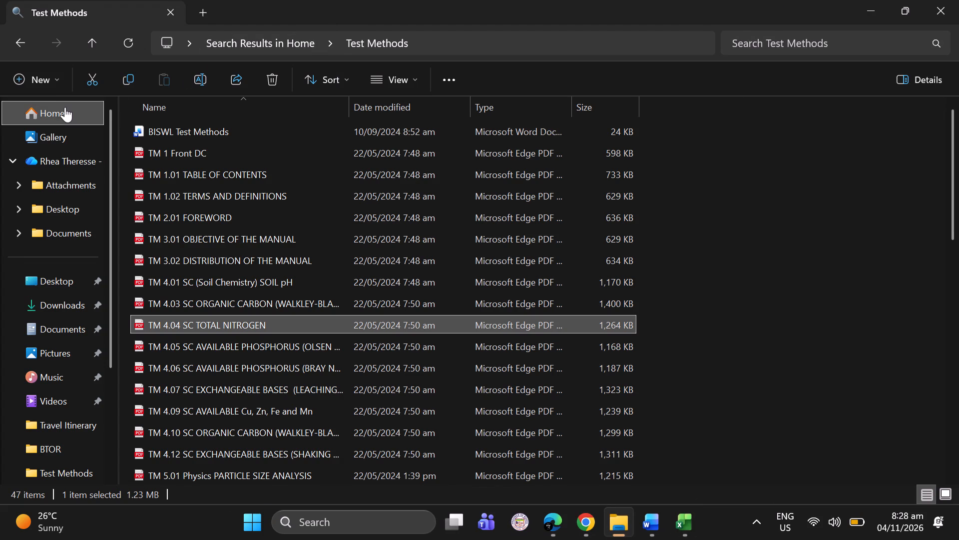
click(63, 108)
click(750, 38)
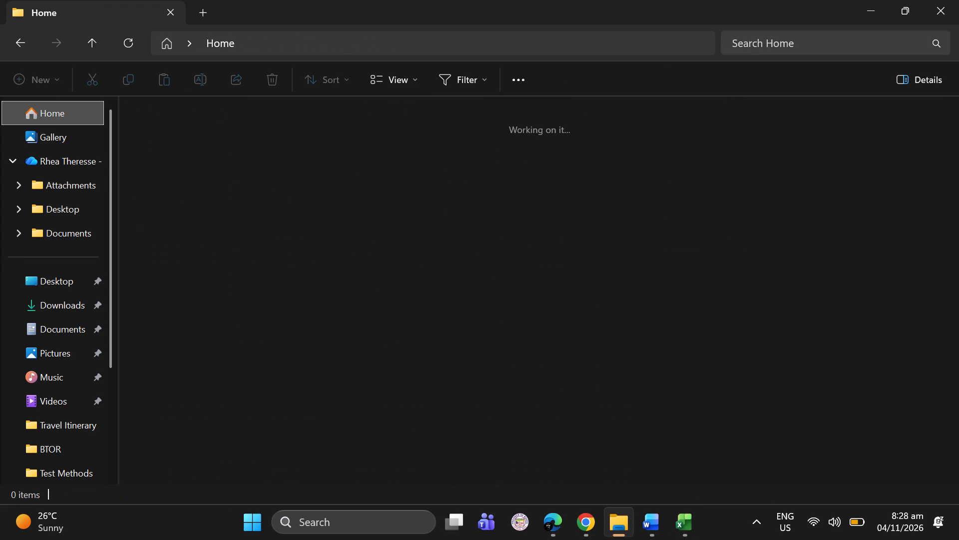
text(certificate)
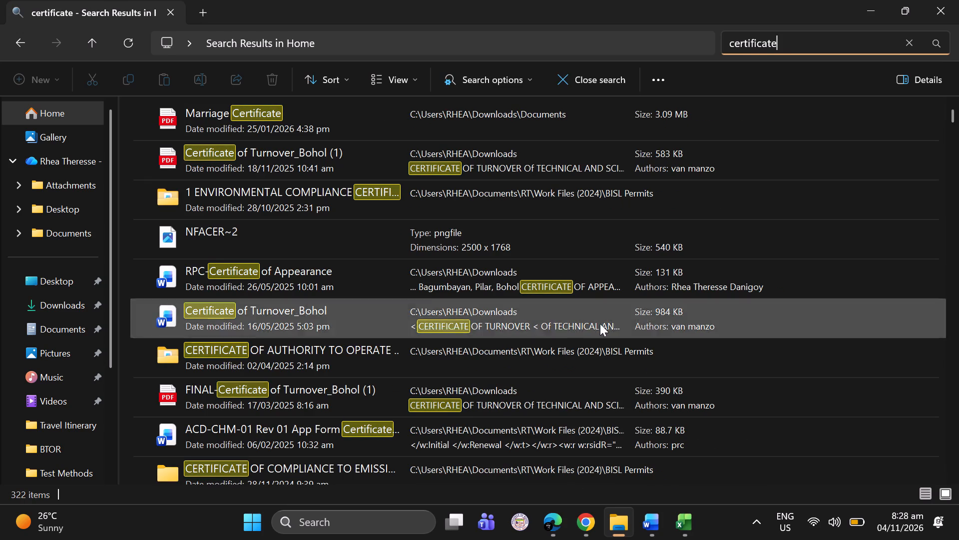
double_click(575, 408)
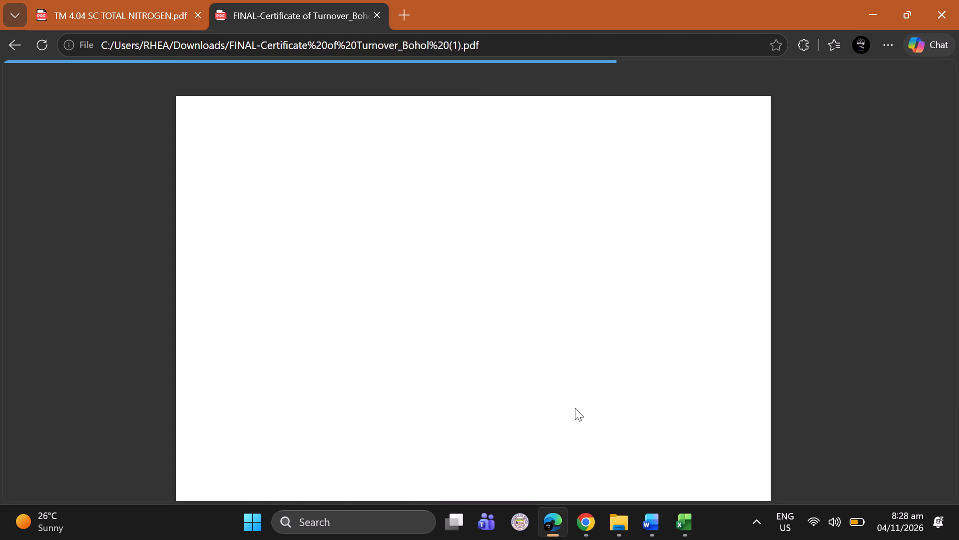
Read both pages of the Certificate of Turnover PDF for the equipment listed, and close the document.
scroll(555, 335, down, 4)
scroll(555, 335, up, 4)
scroll(555, 335, down, 1)
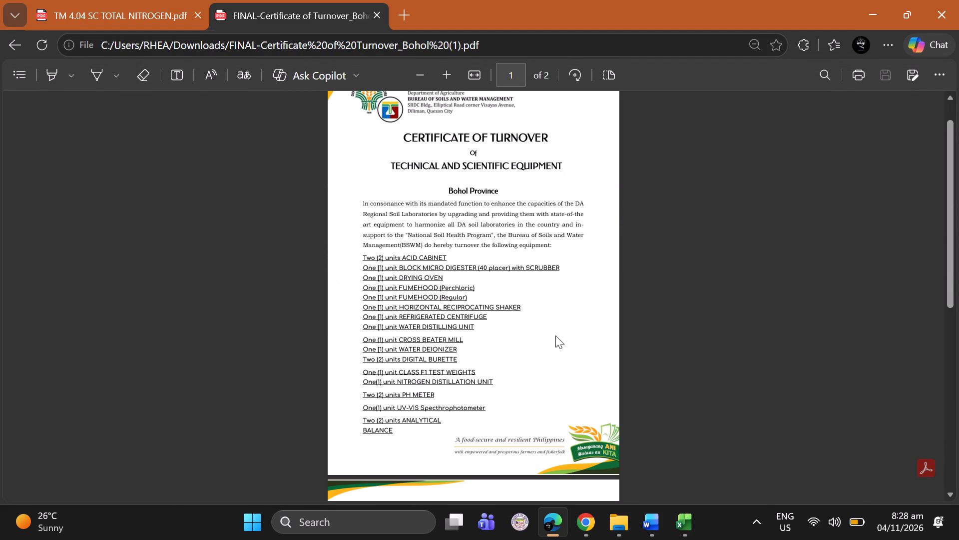
scroll(555, 335, down, 5)
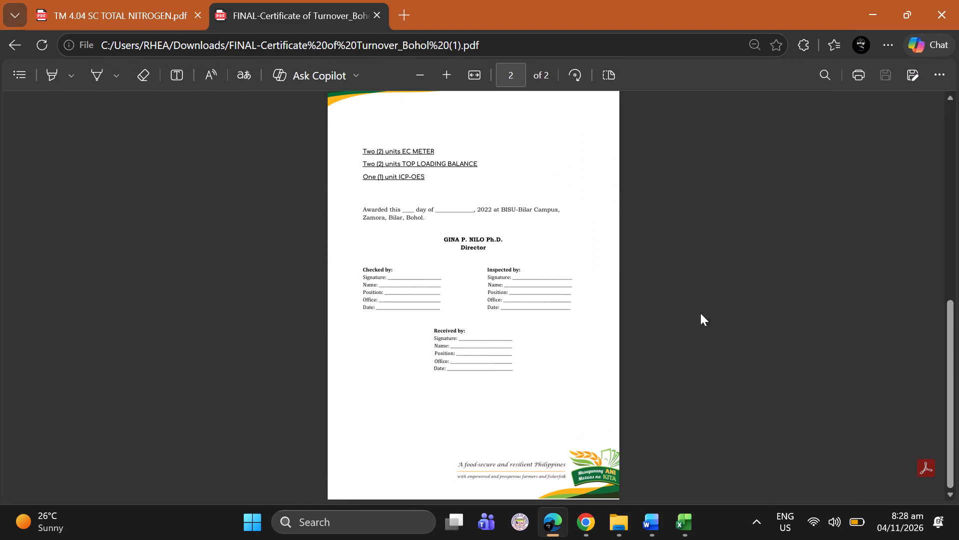
click(374, 11)
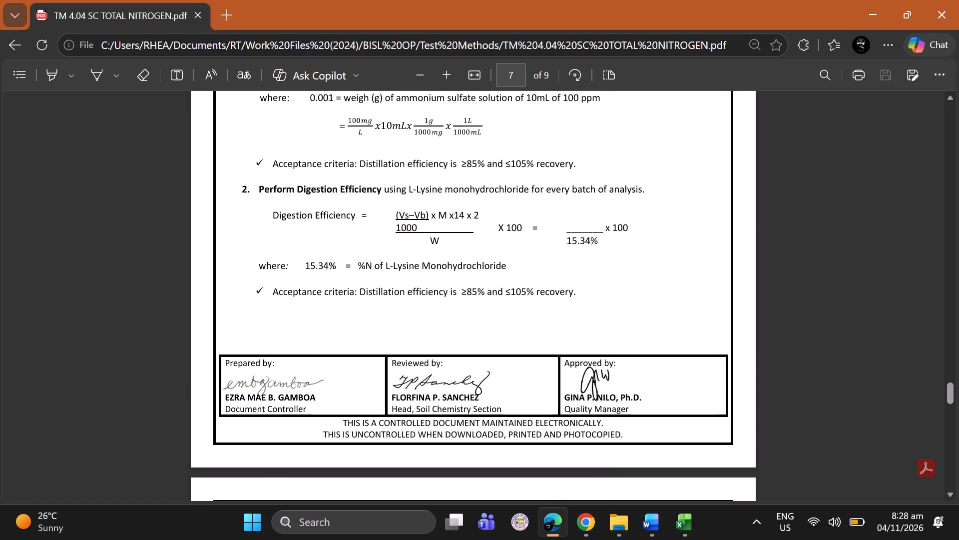
Switch to File Explorer and look through the "certificate" search results for the acceptance document.
click(608, 531)
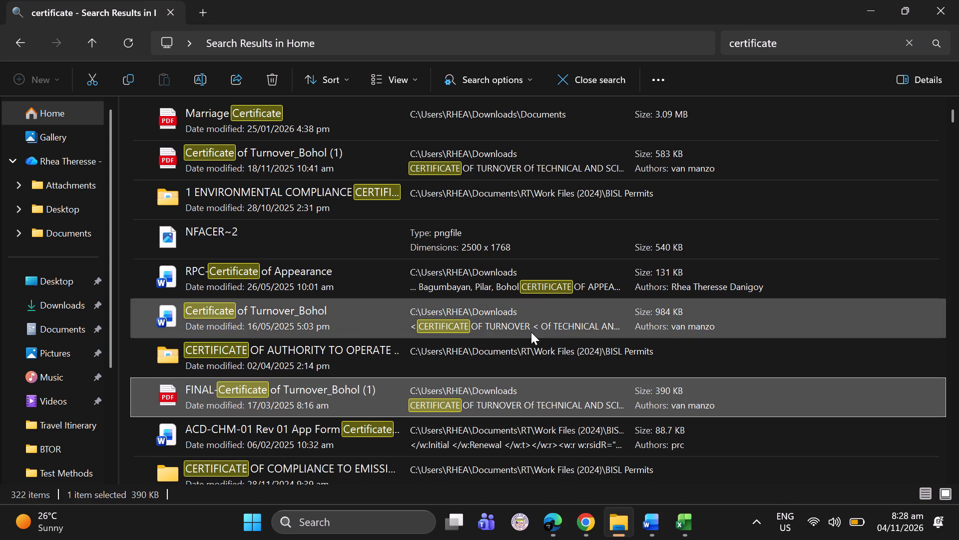
scroll(531, 332, down, 2)
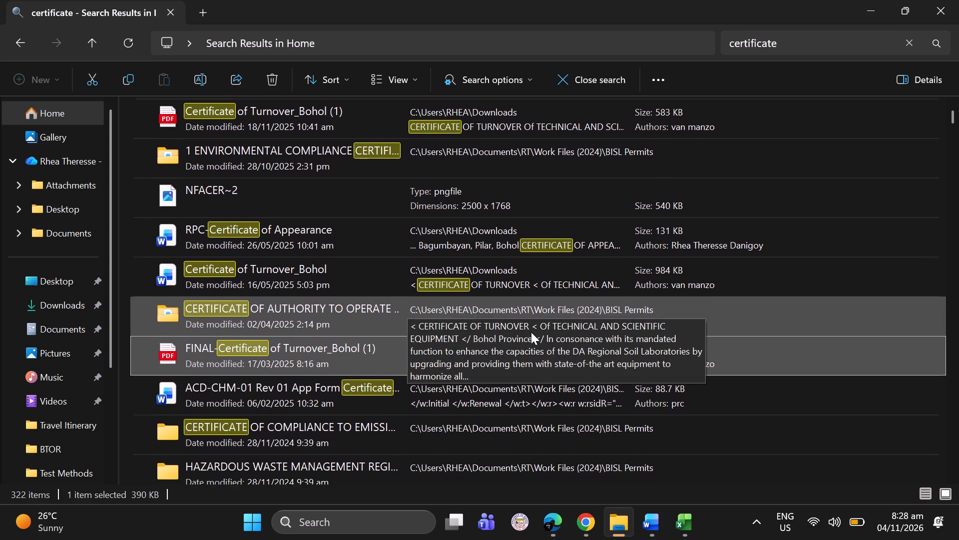
scroll(531, 332, down, 2)
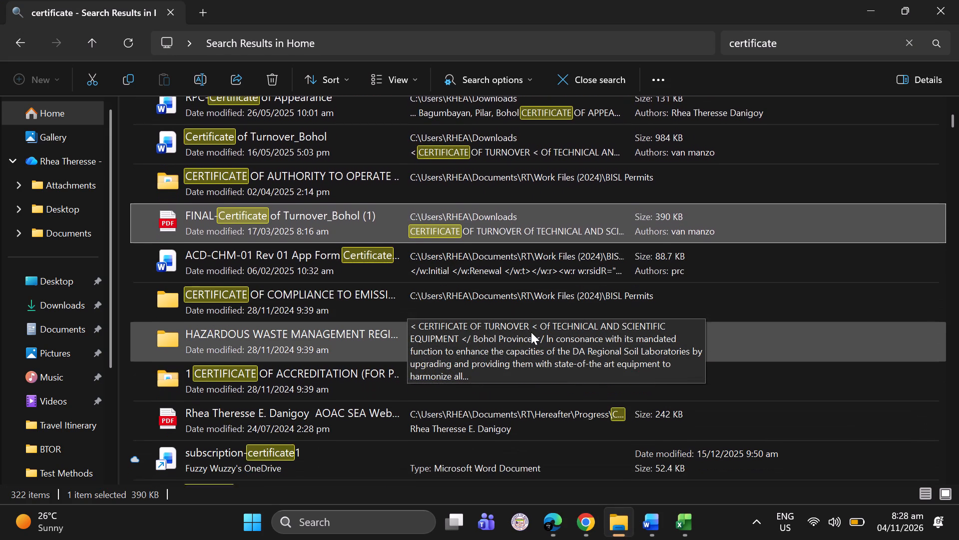
scroll(531, 332, down, 3)
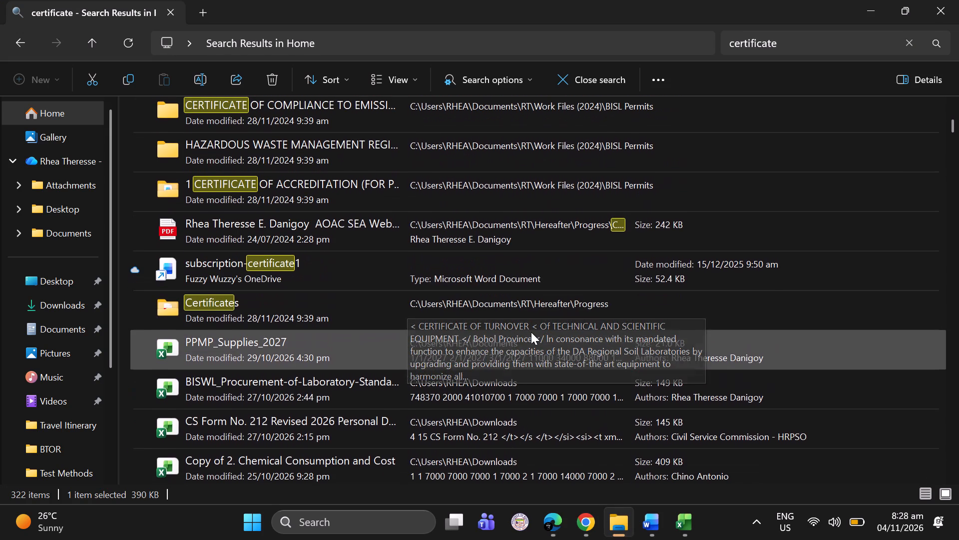
scroll(531, 332, down, 2)
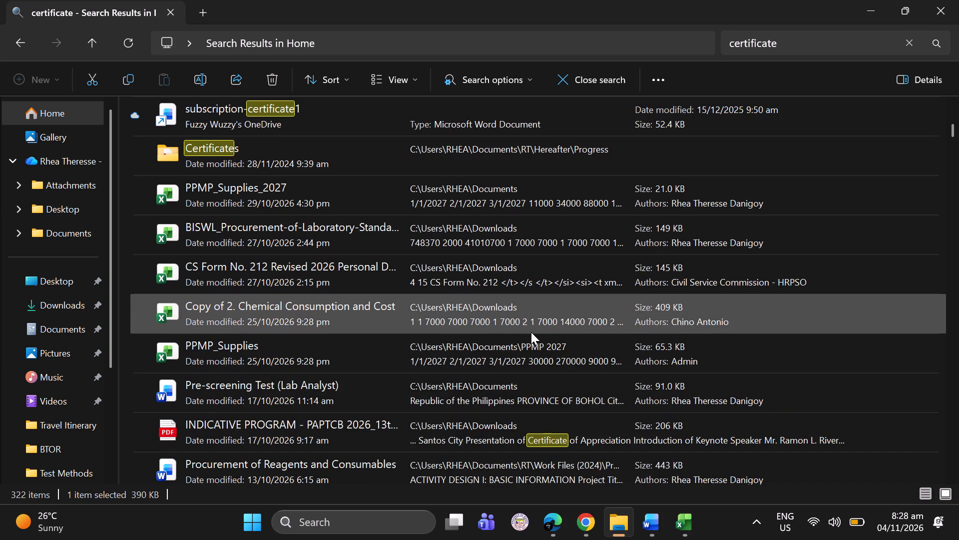
scroll(531, 332, down, 3)
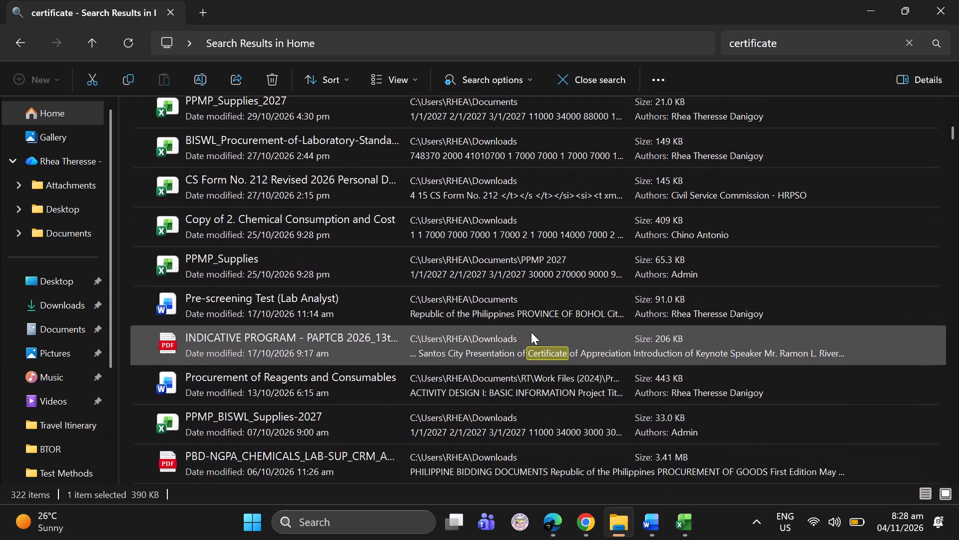
scroll(531, 332, down, 6)
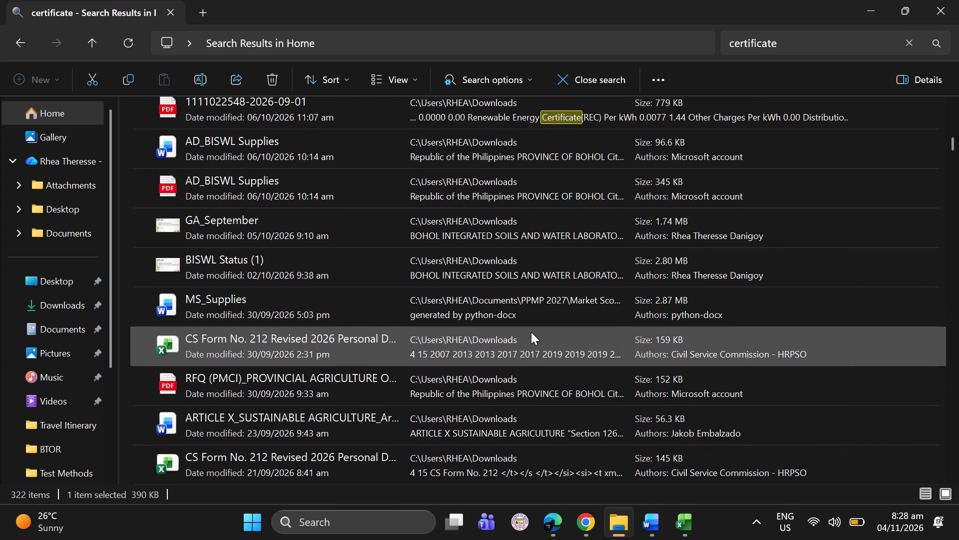
scroll(531, 332, down, 1)
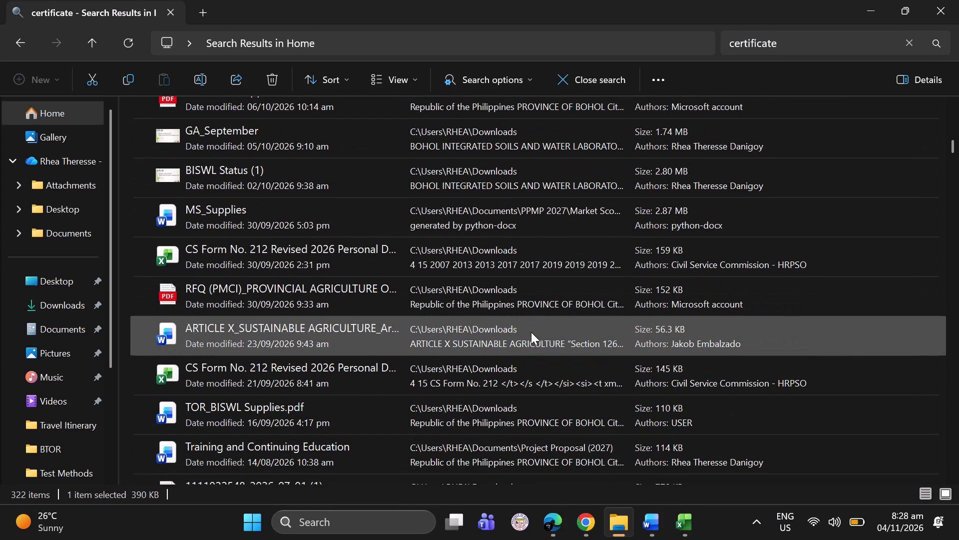
scroll(531, 332, down, 2)
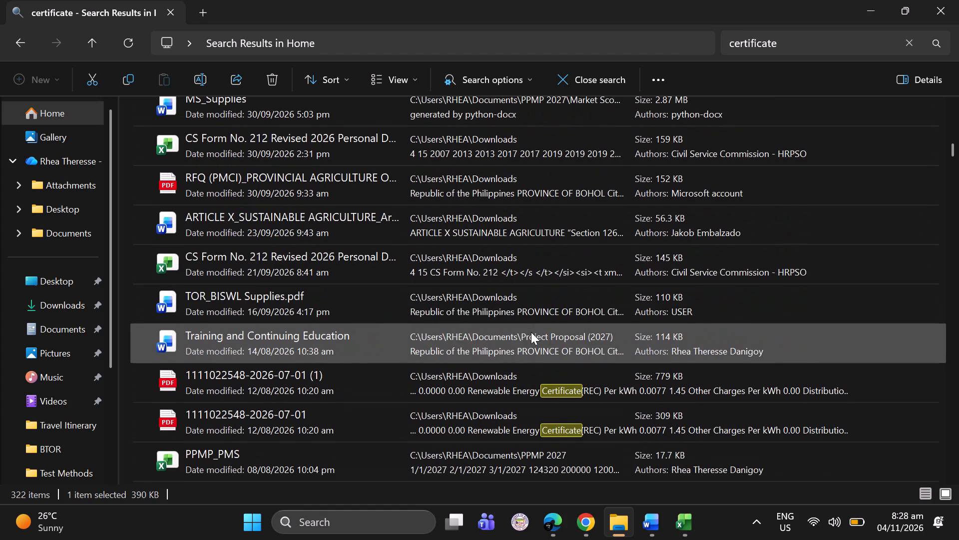
scroll(531, 332, down, 4)
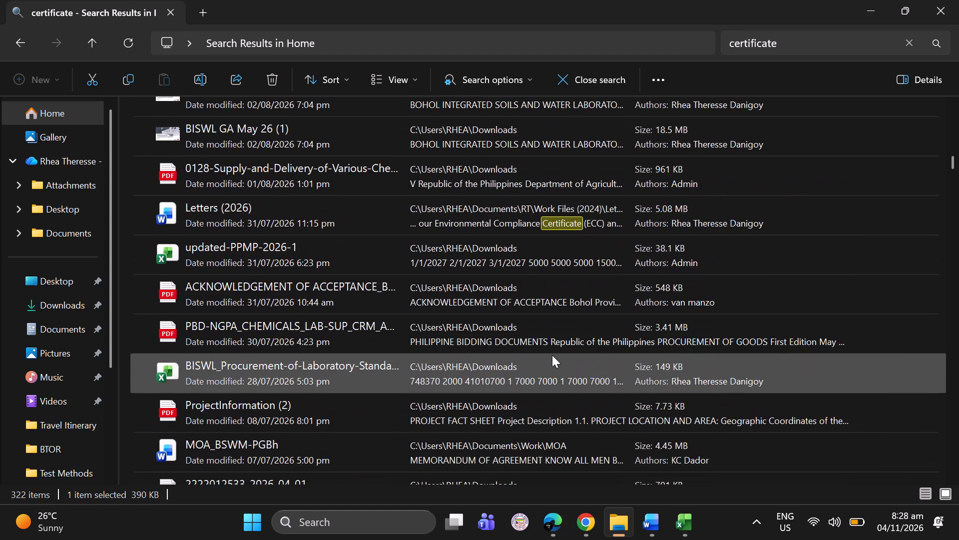
scroll(552, 355, up, 14)
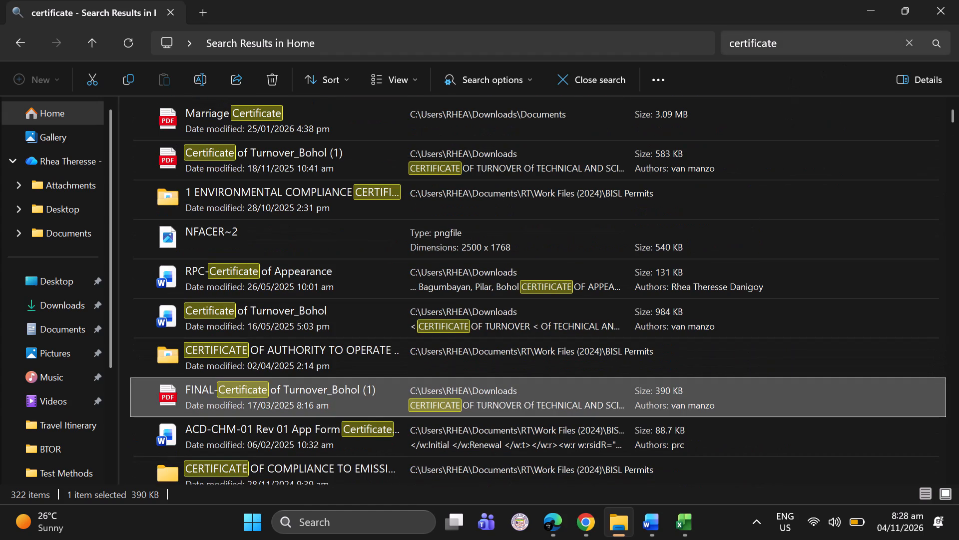
Refine the file search to "certificate of turn", and change it to "certificate of acceptance".
click(817, 45)
key(space)
text(of turn)
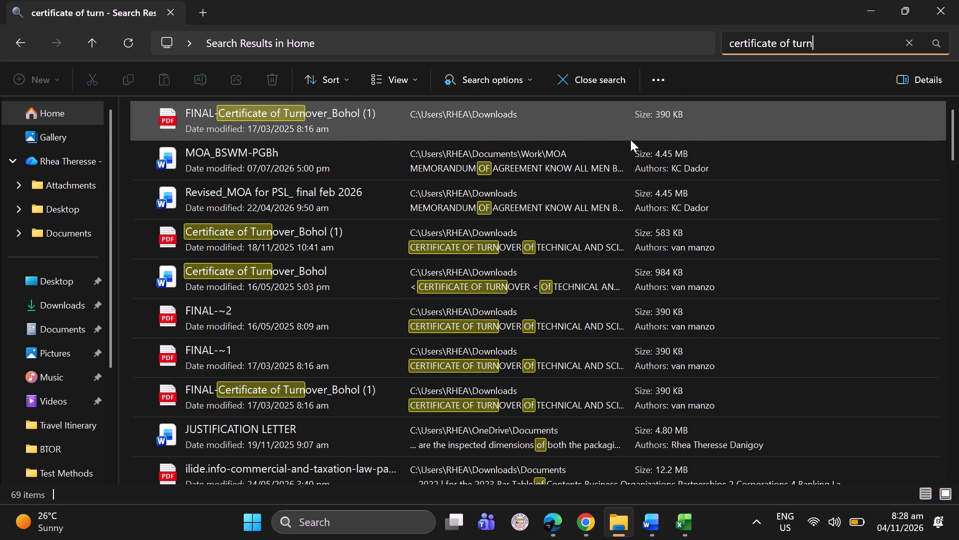
key(BackSpace)
key(BackSpace)
key(BackSpace)
key(BackSpace)
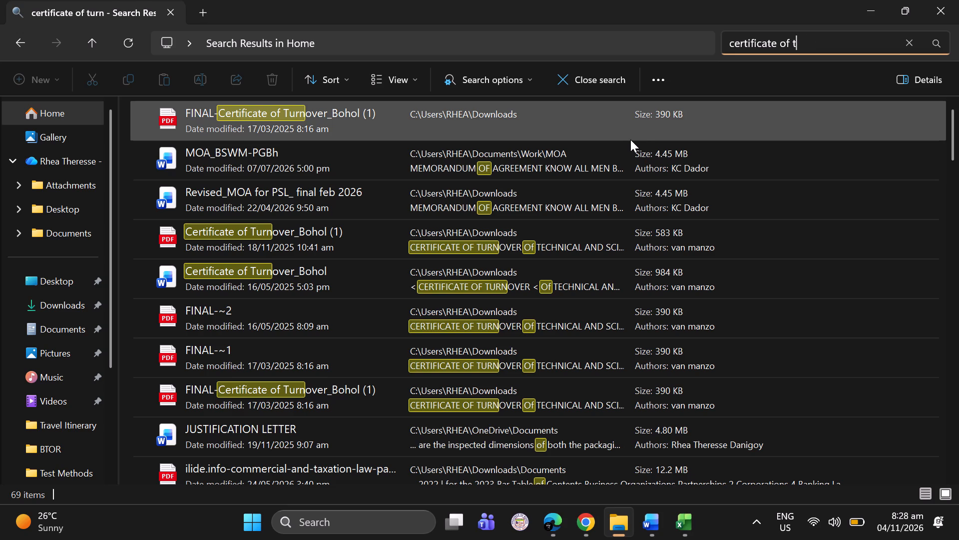
text(acce)
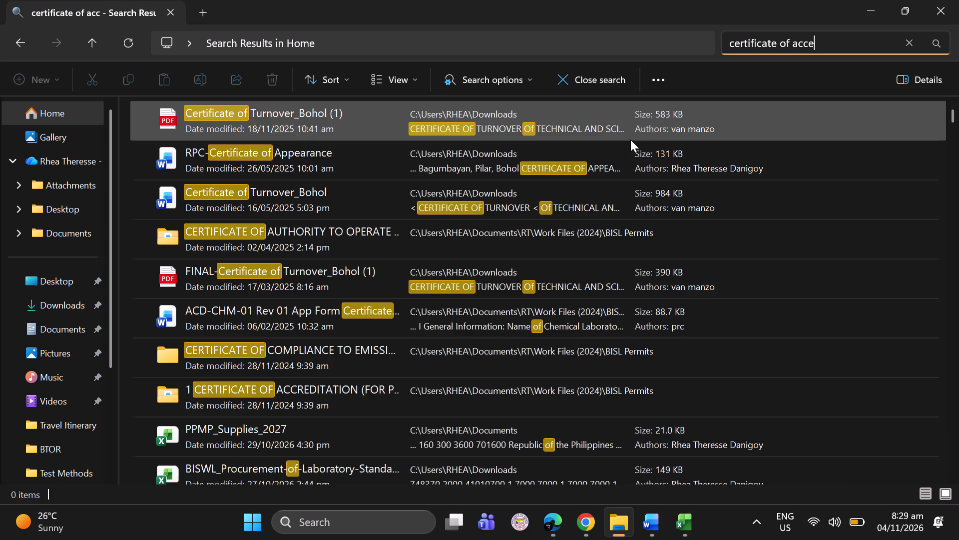
key(p)
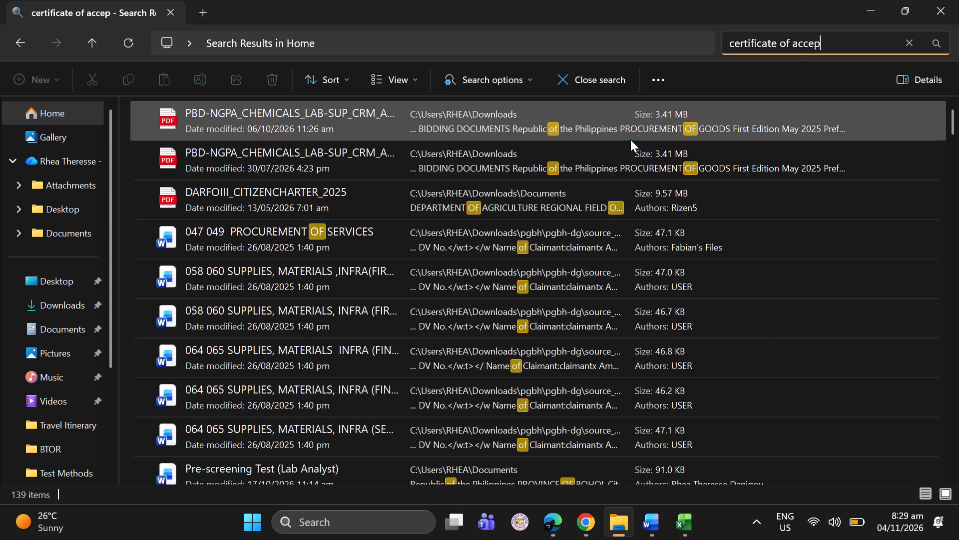
text(tancw)
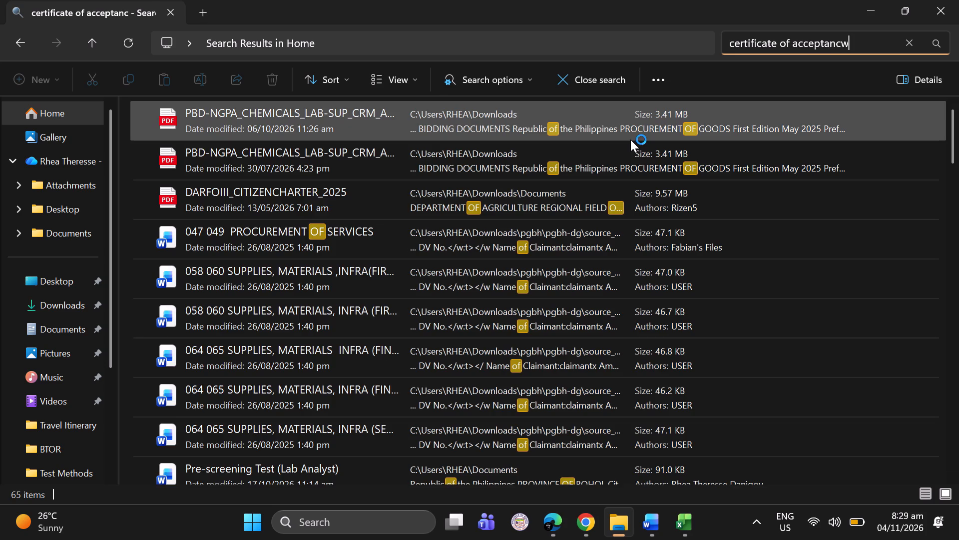
key(BackSpace)
key(e)
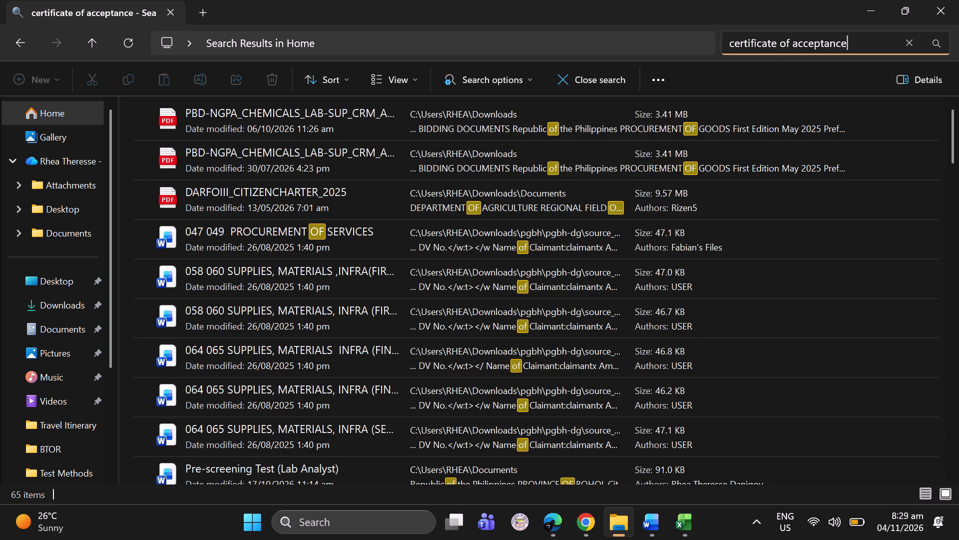
Shorten the search to "acceptance" and open the PDF ACKNOWLEDGEMENT OF ACCEPTANCE_Bohol.
drag(794, 43, 728, 45)
key(BackSpace)
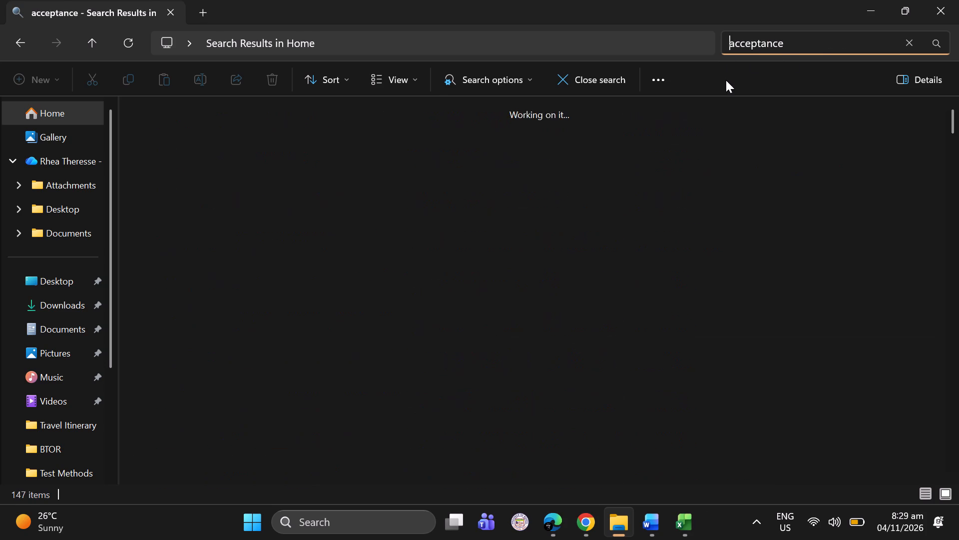
double_click(401, 122)
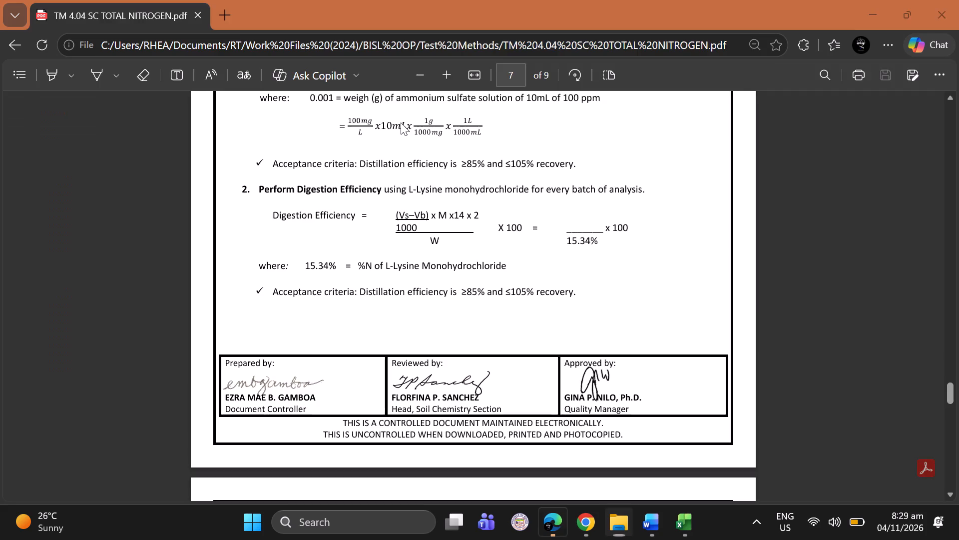
Skim the equipment listed on pages 10 to 13 of the Acknowledgement of Acceptance PDF.
scroll(426, 249, up, 1)
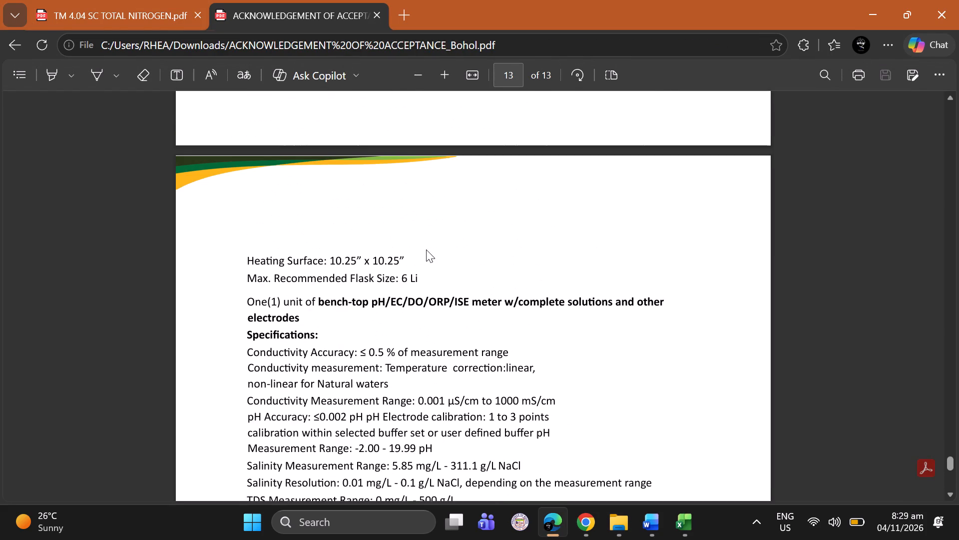
scroll(426, 249, up, 5)
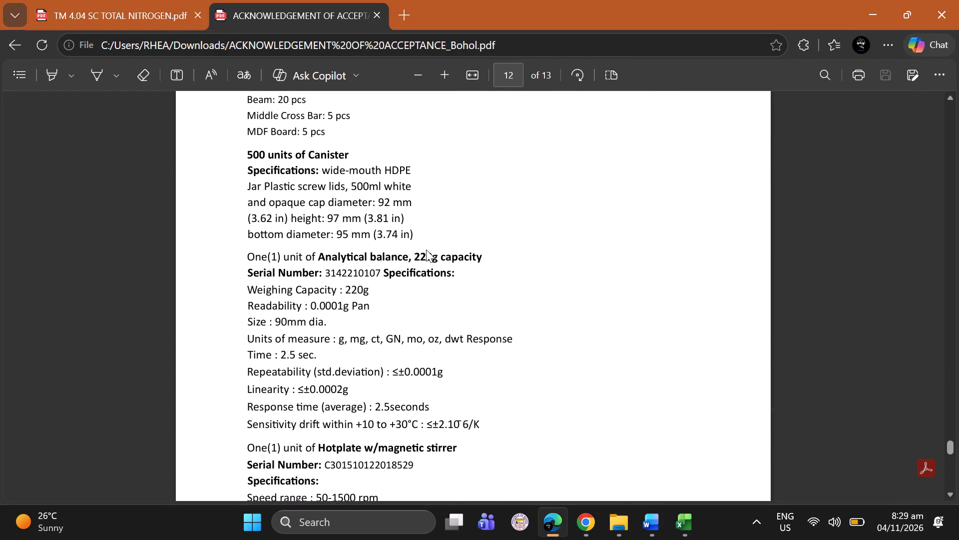
scroll(426, 249, up, 6)
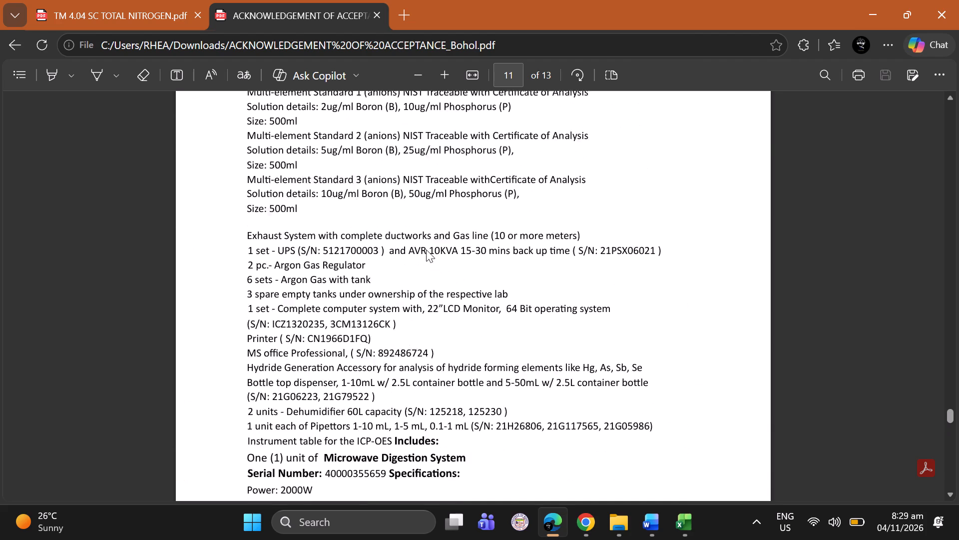
scroll(426, 249, up, 3)
scroll(426, 249, down, 1)
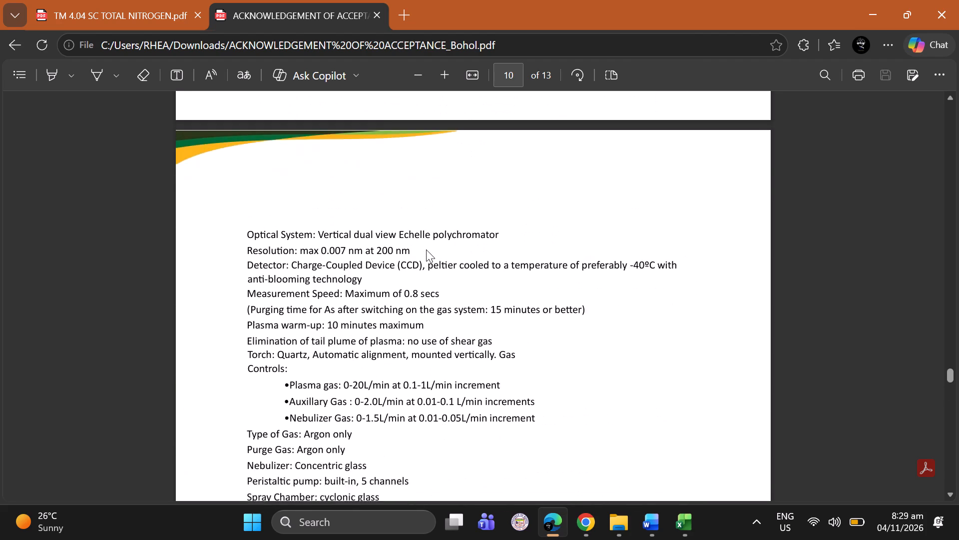
scroll(426, 249, down, 1)
scroll(426, 249, up, 1)
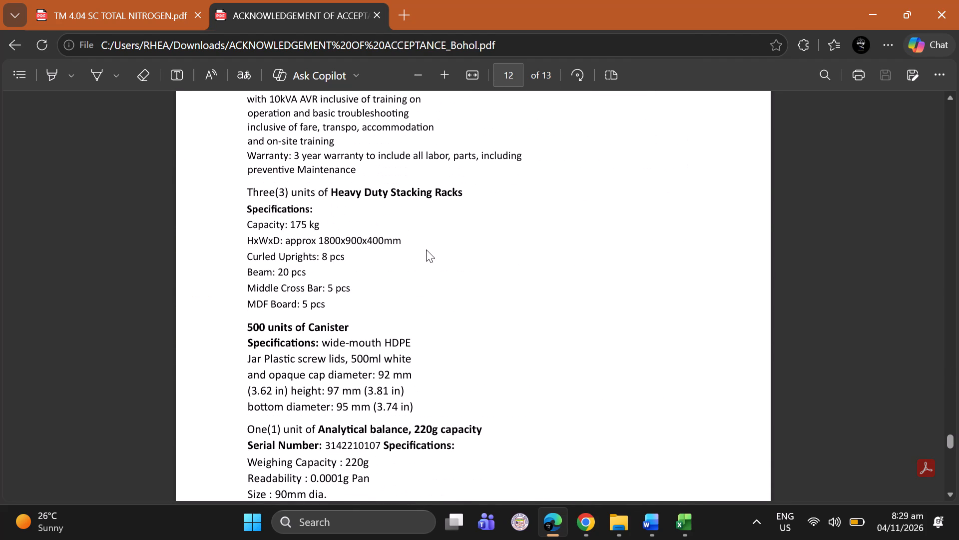
Read the stacking racks, canister and Microwave Digestion System specifications on pages 11 and 12.
scroll(426, 249, up, 2)
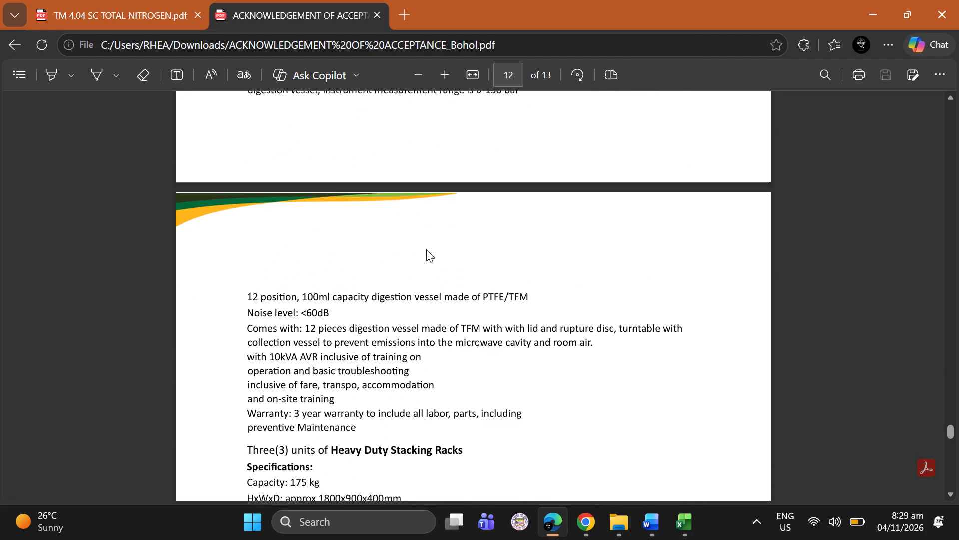
scroll(426, 249, up, 2)
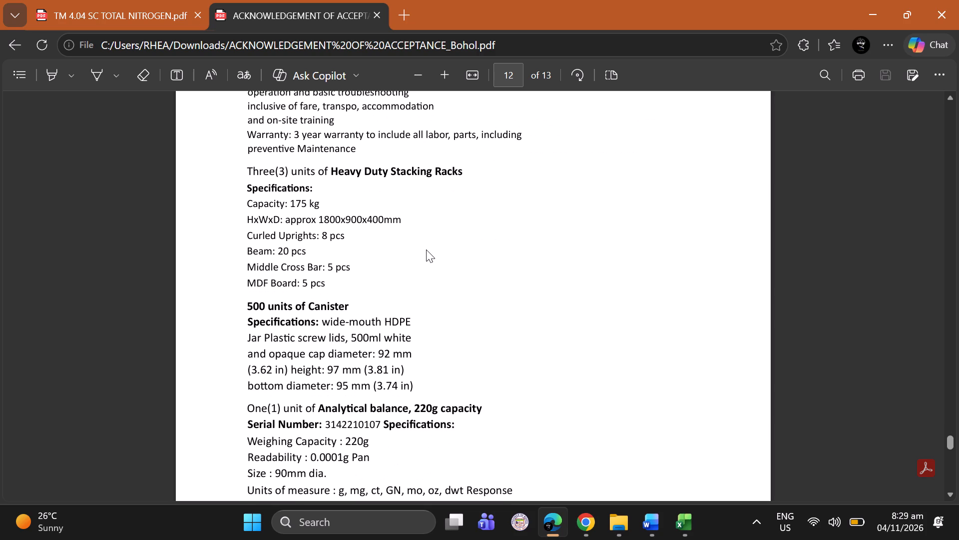
scroll(426, 249, up, 1)
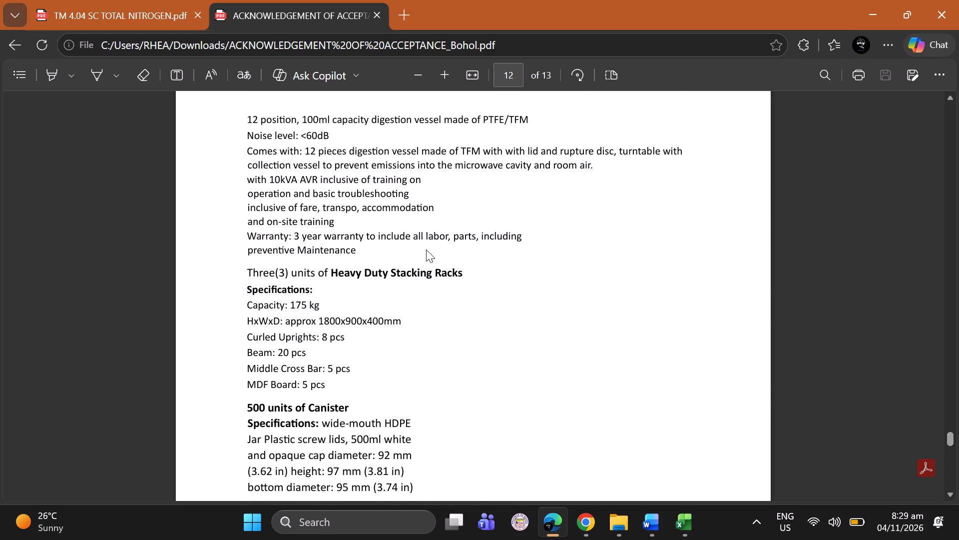
scroll(426, 249, up, 2)
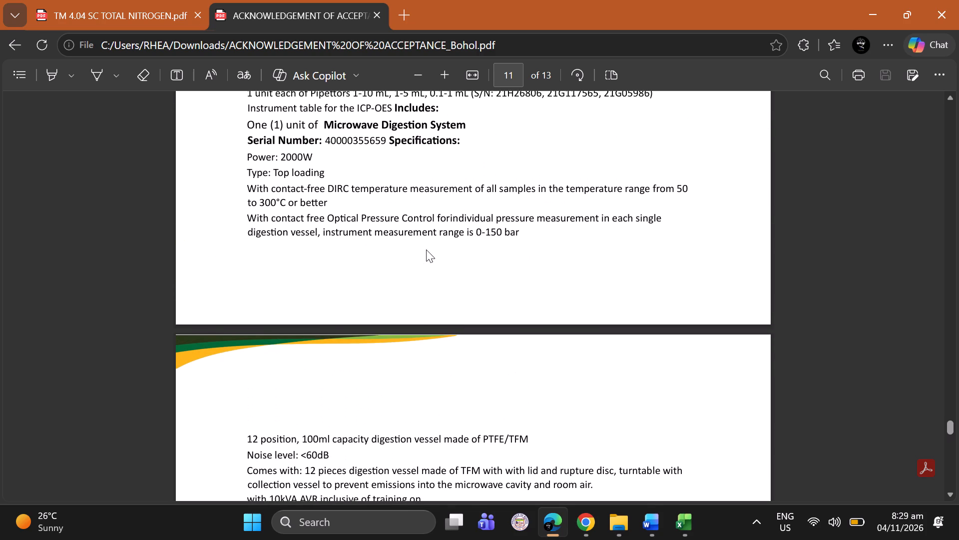
scroll(426, 249, up, 1)
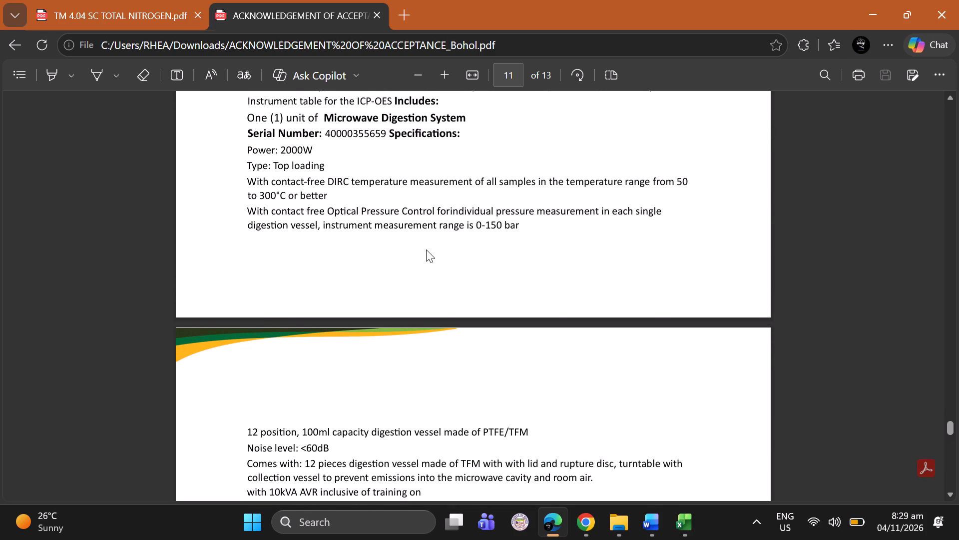
scroll(426, 249, up, 1)
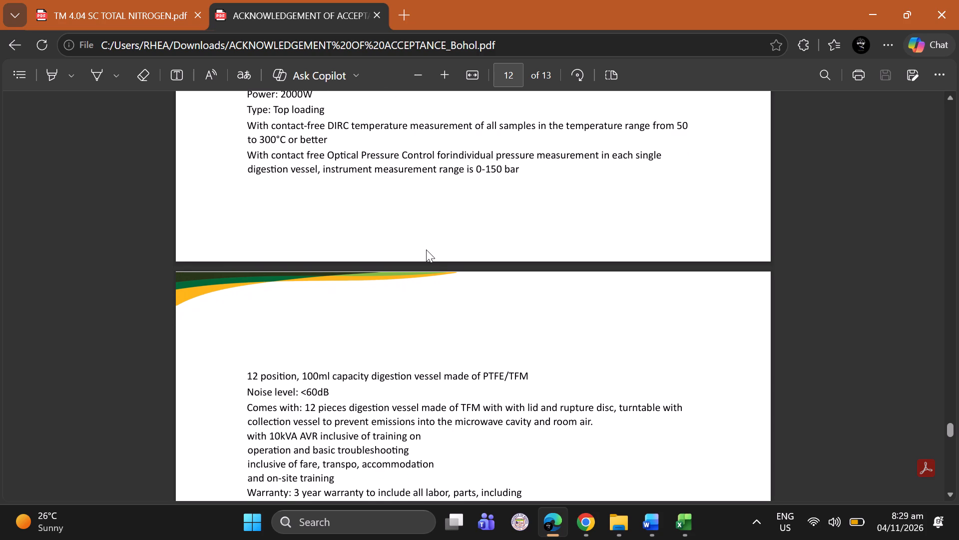
scroll(426, 249, up, 3)
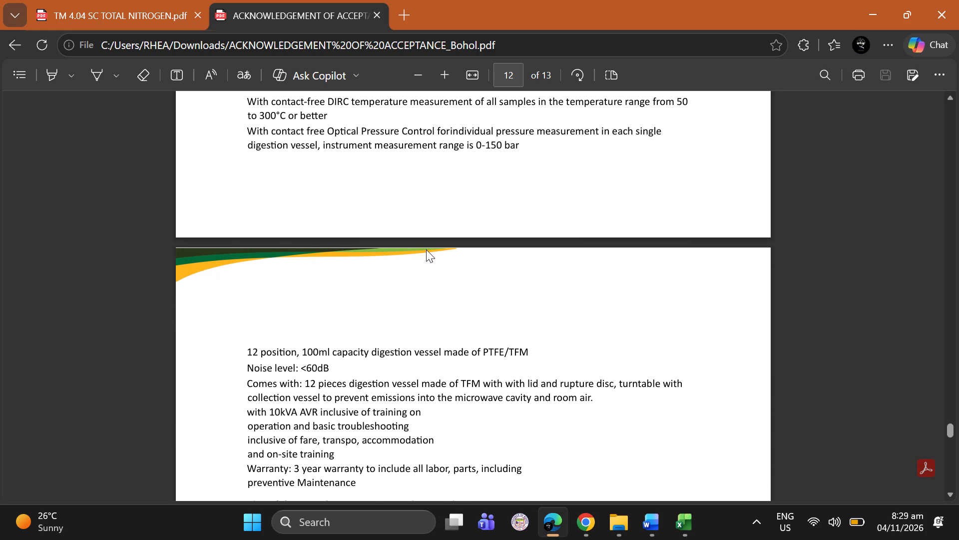
scroll(426, 249, up, 1)
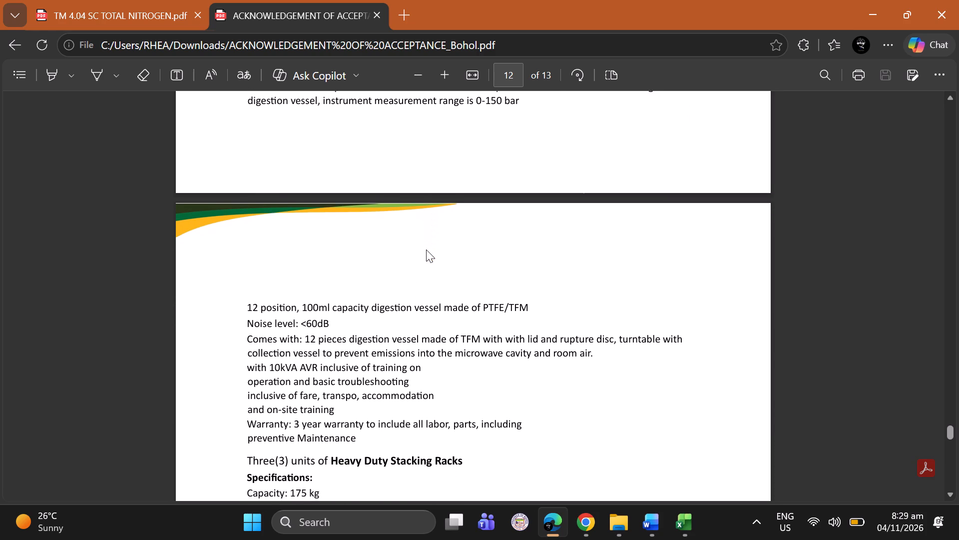
scroll(426, 249, up, 2)
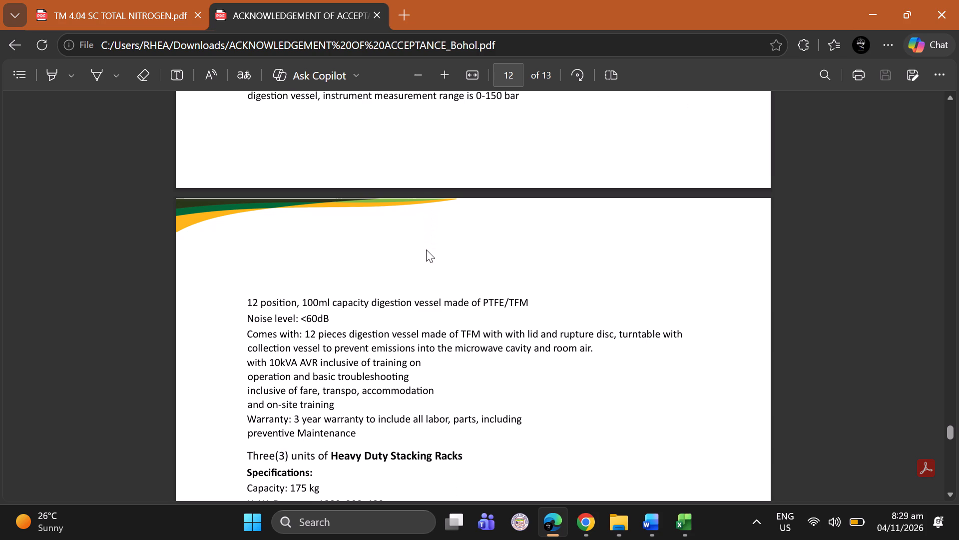
scroll(426, 249, up, 1)
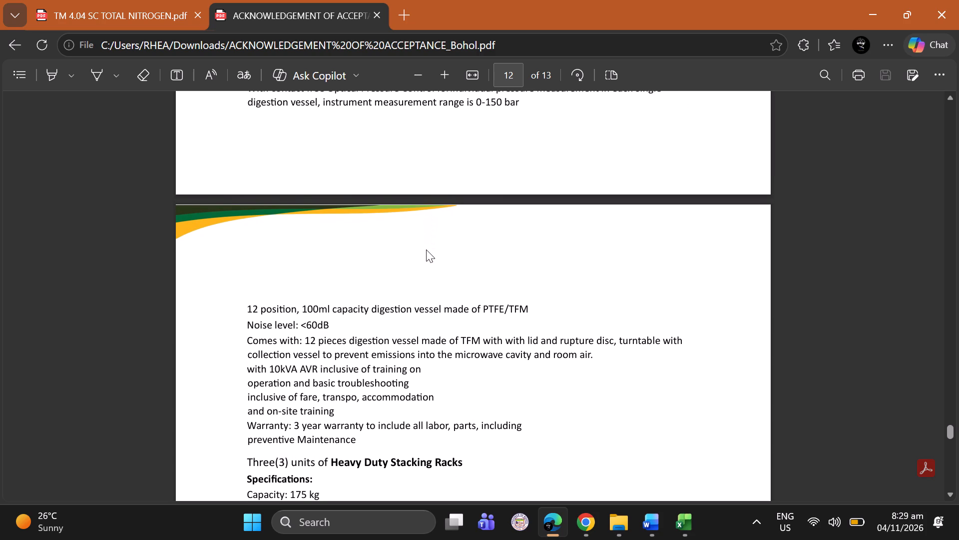
scroll(426, 249, up, 1)
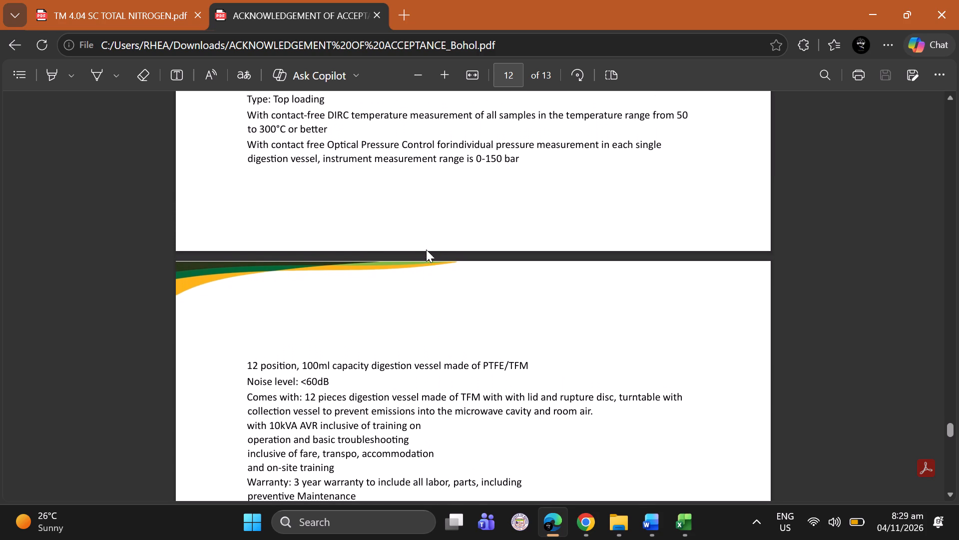
scroll(426, 249, up, 1)
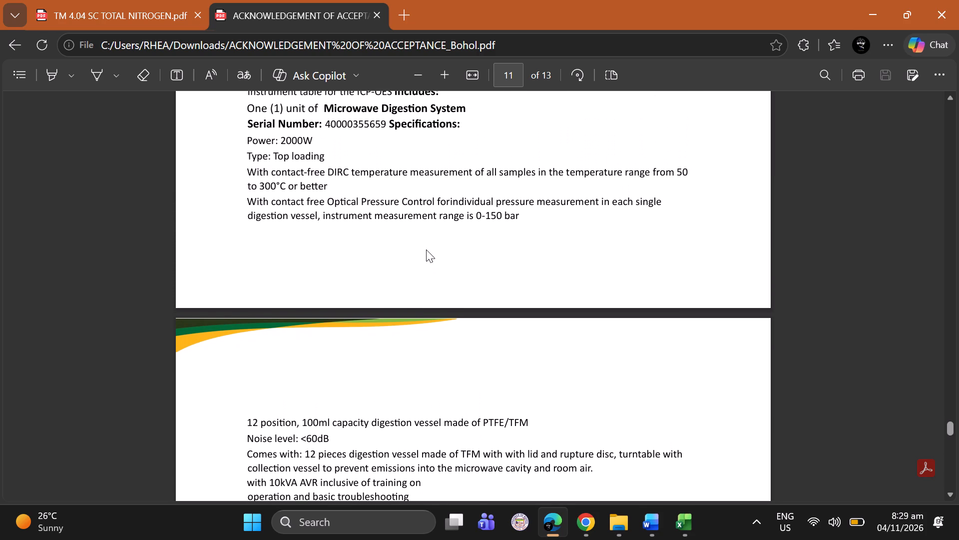
scroll(426, 249, up, 3)
Review the ICP-OES inclusions on page 11, from the pipettors and bottle top dispensers back to the exhaust system.
scroll(426, 249, up, 2)
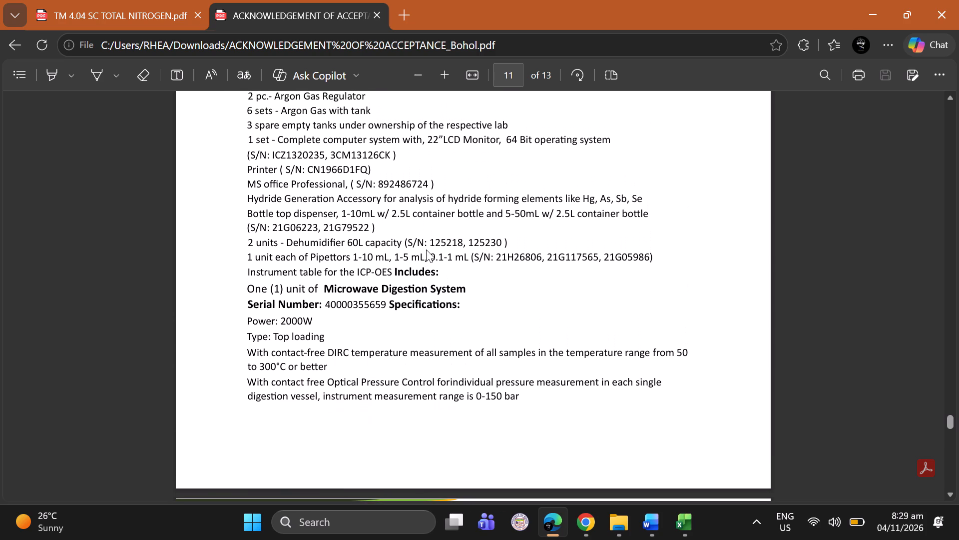
scroll(426, 249, up, 1)
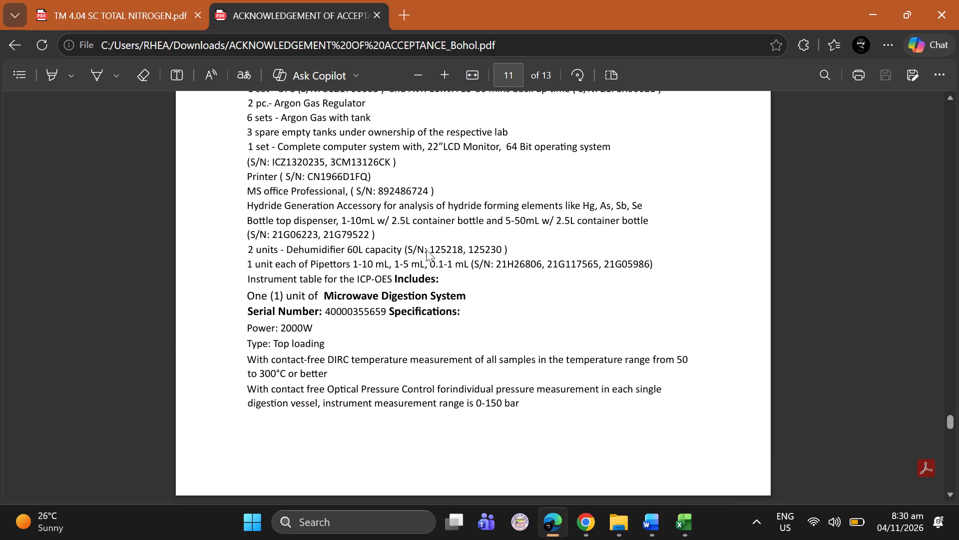
scroll(426, 249, up, 1)
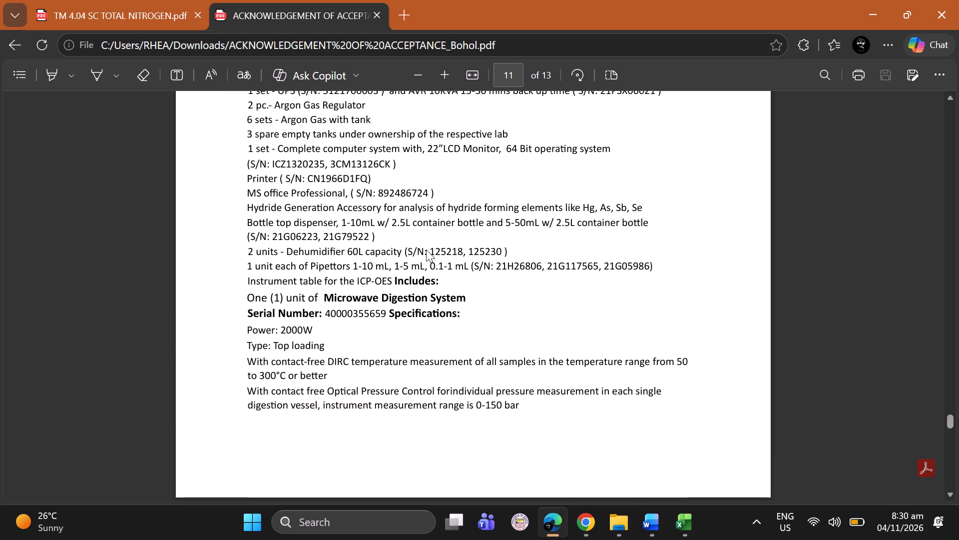
scroll(426, 249, up, 2)
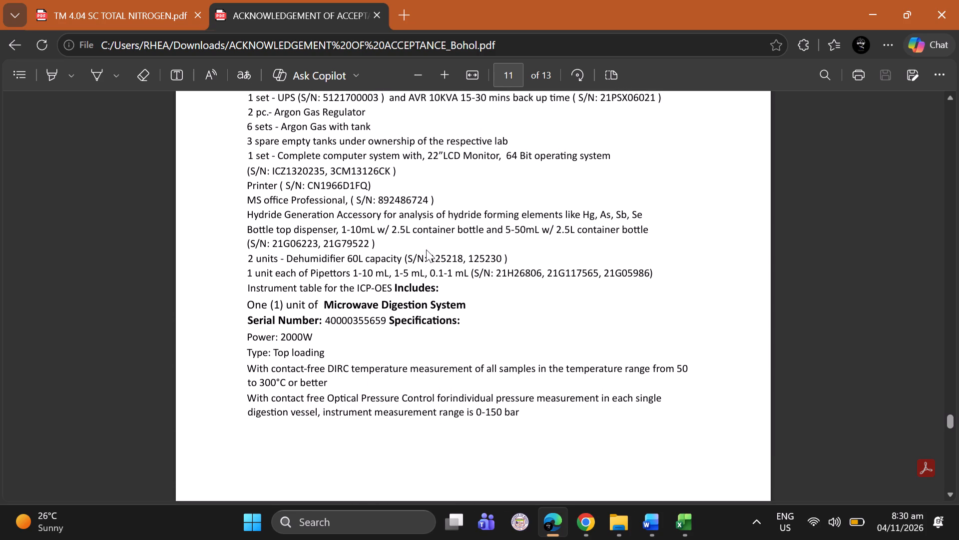
scroll(426, 249, up, 1)
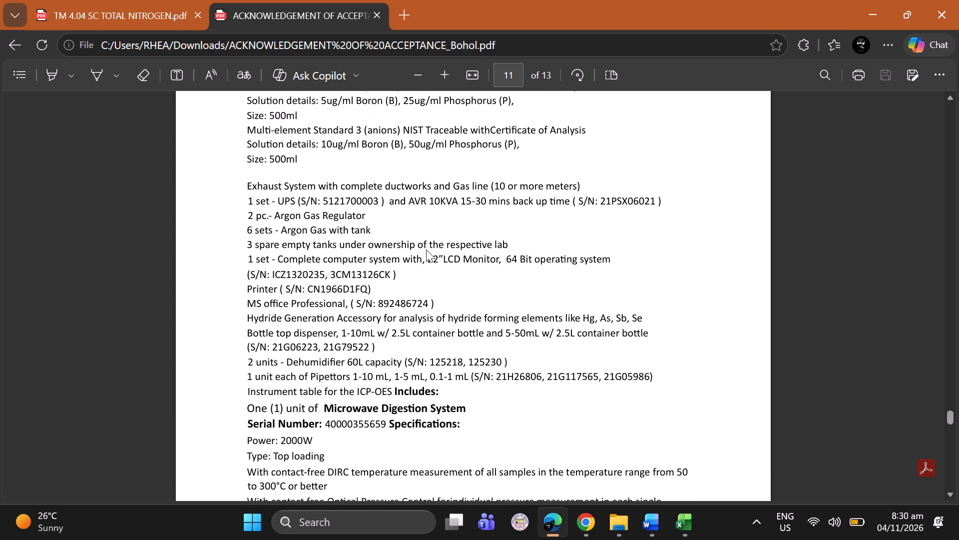
scroll(426, 249, up, 2)
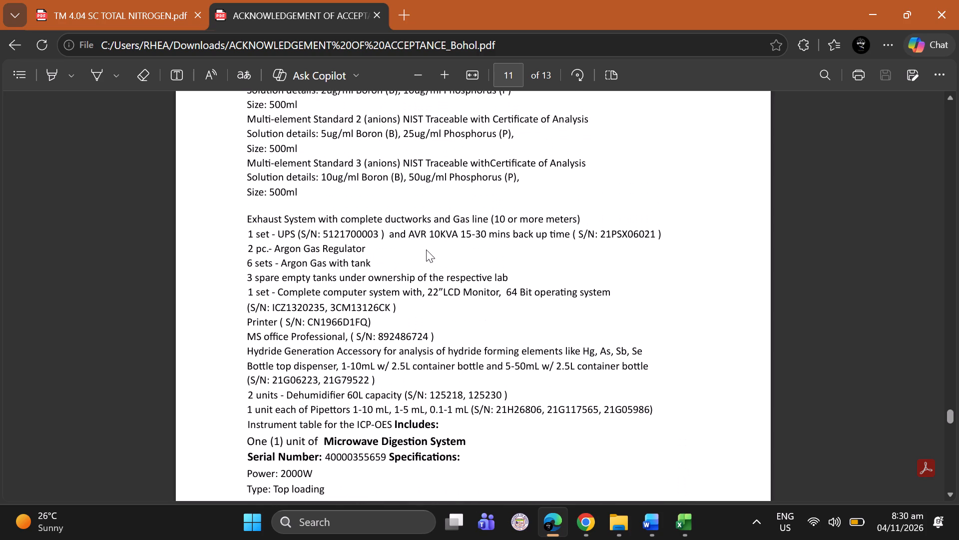
scroll(426, 249, up, 1)
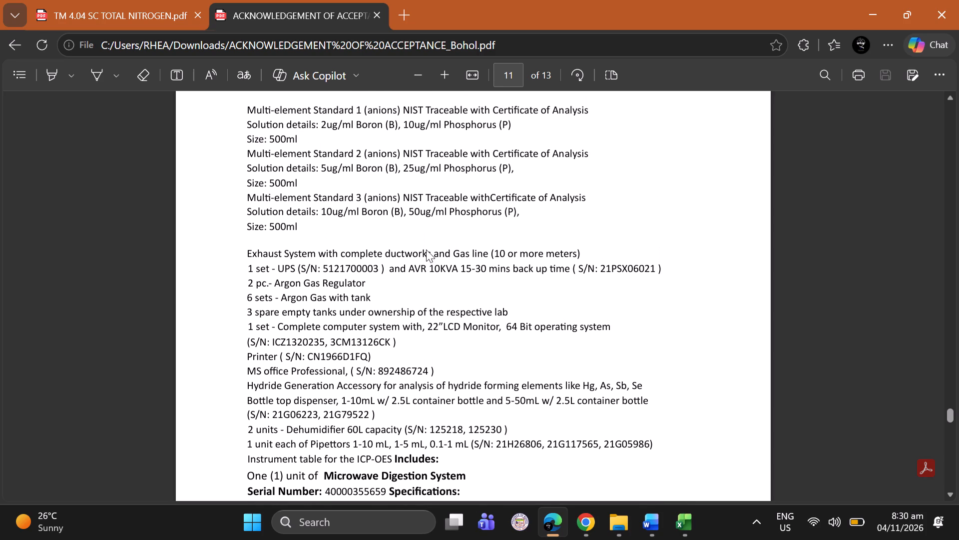
Read the details of Multi-element Standards 1 to 3 (anions) on page 11 of the acceptance PDF.
scroll(426, 249, up, 3)
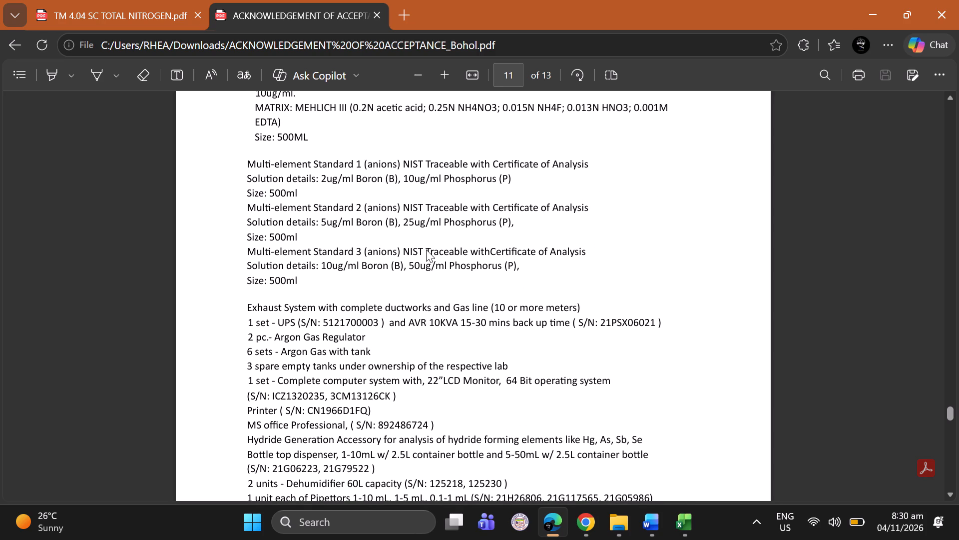
scroll(426, 249, up, 1)
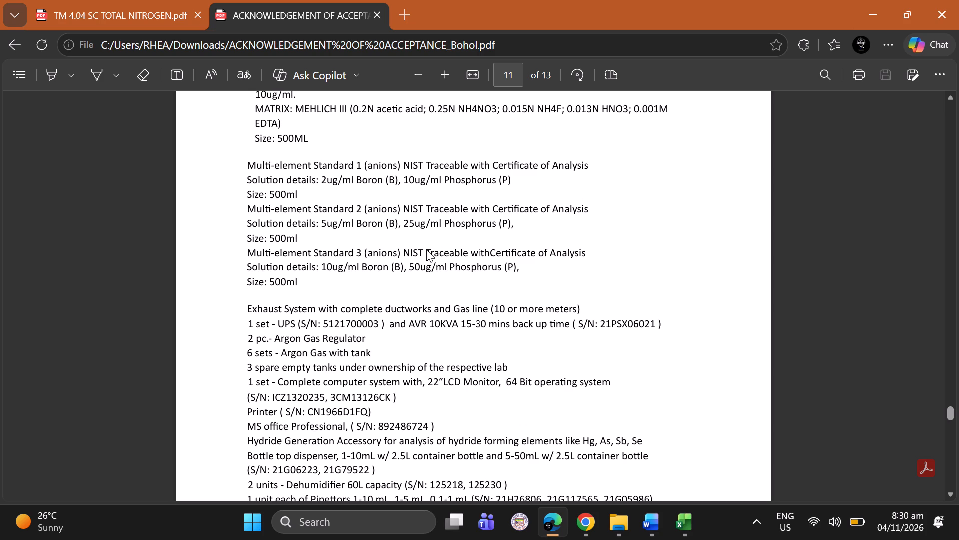
scroll(426, 249, up, 1)
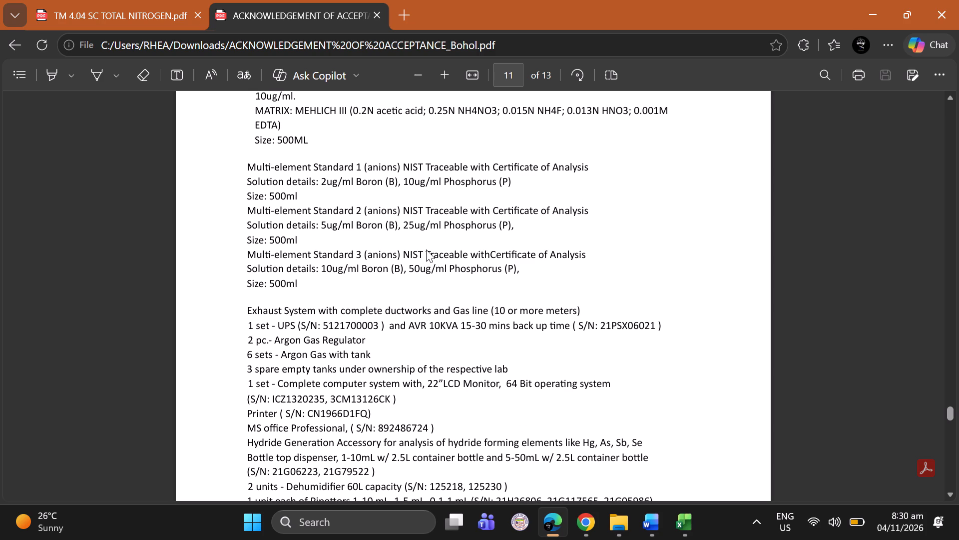
scroll(426, 249, up, 2)
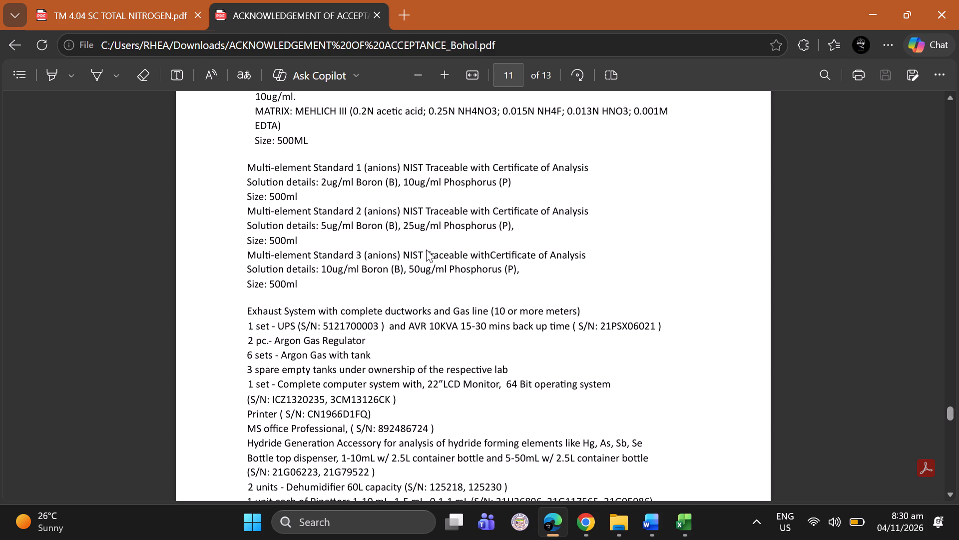
scroll(426, 249, up, 1)
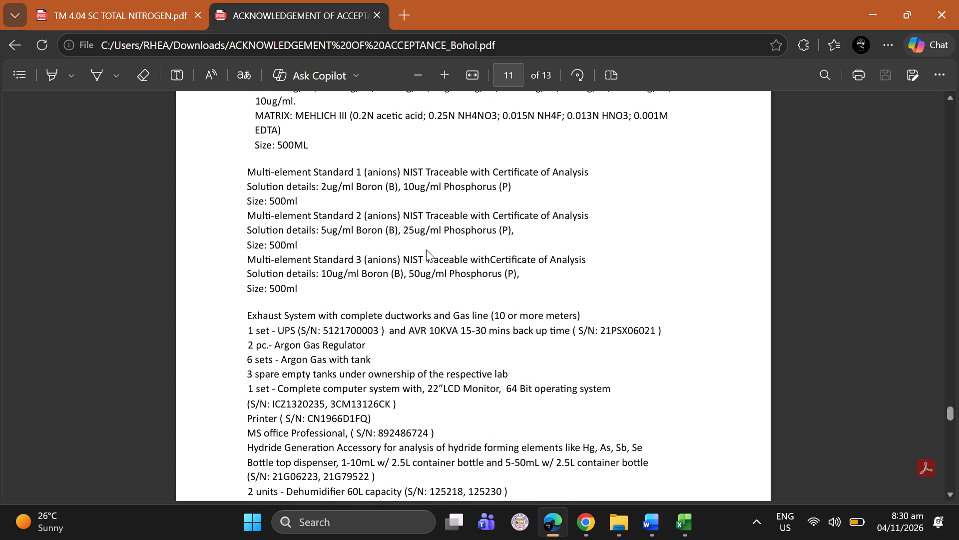
scroll(426, 249, up, 3)
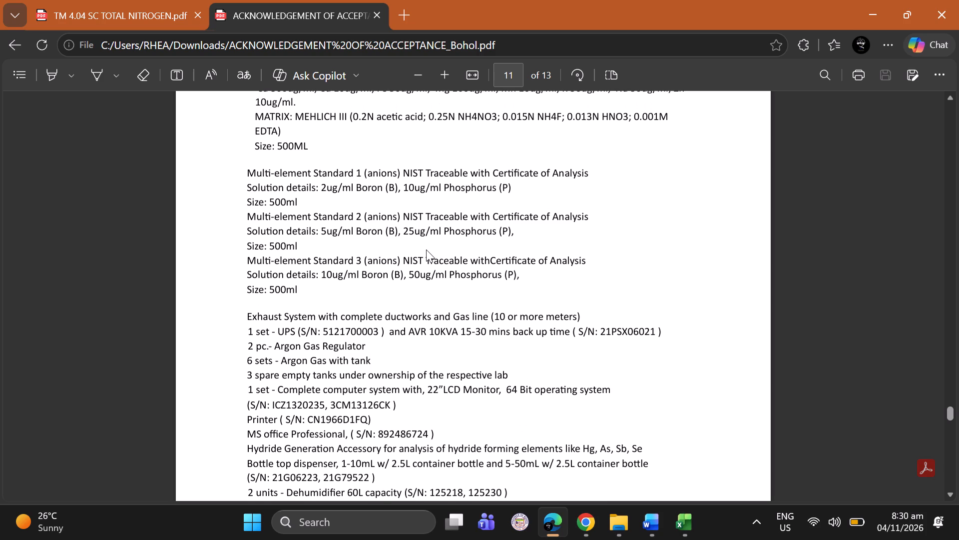
scroll(426, 249, up, 2)
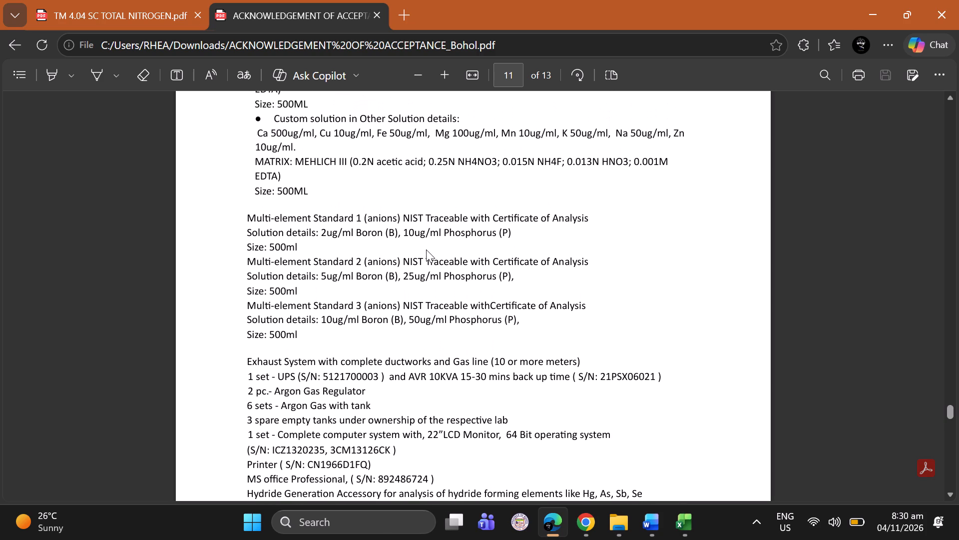
scroll(426, 249, up, 3)
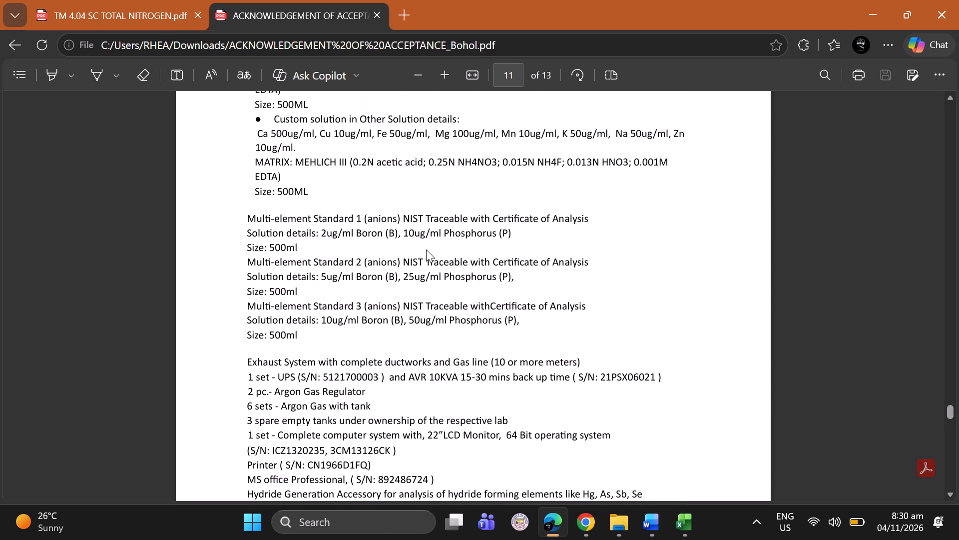
Read the custom solution concentrations, Mehlich III matrix and bottle sizes at the start of page 11.
scroll(426, 249, up, 1)
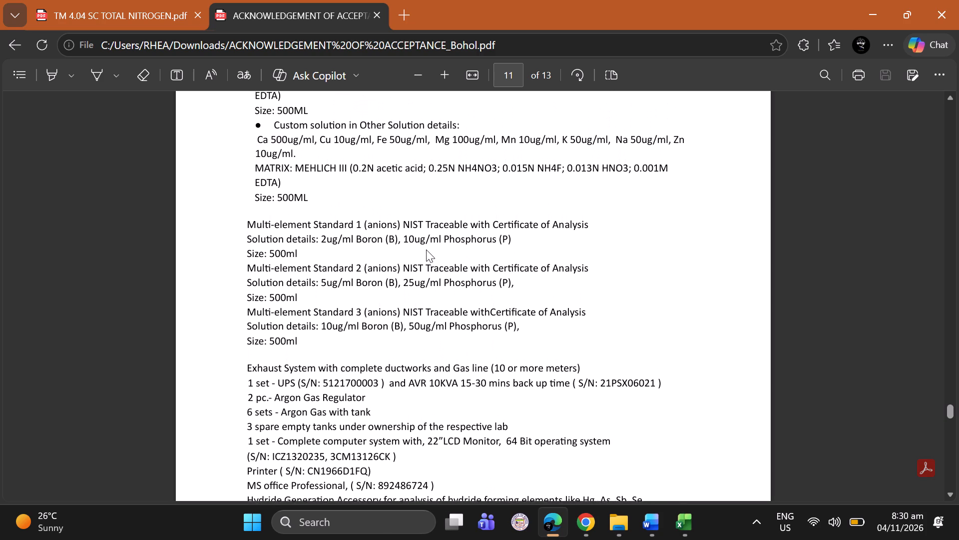
scroll(426, 249, up, 2)
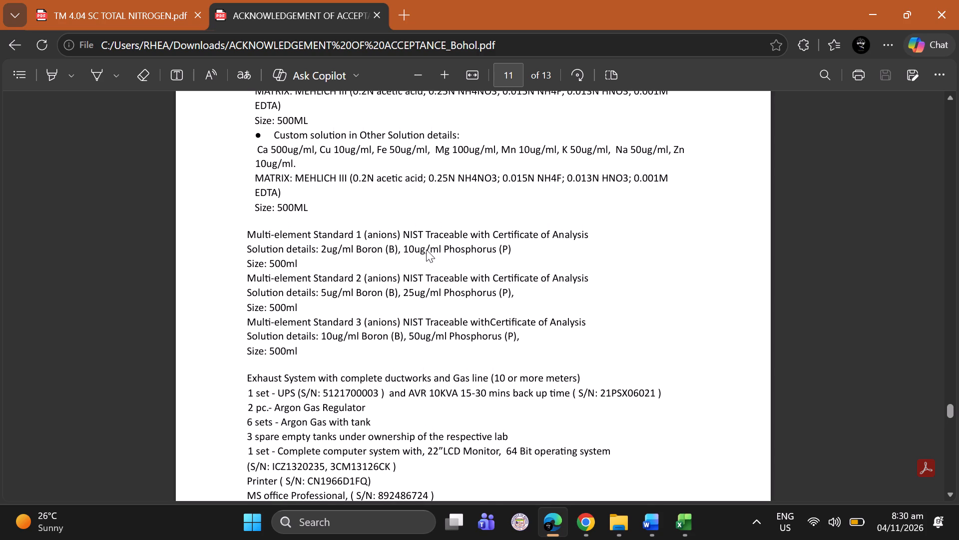
scroll(426, 249, up, 2)
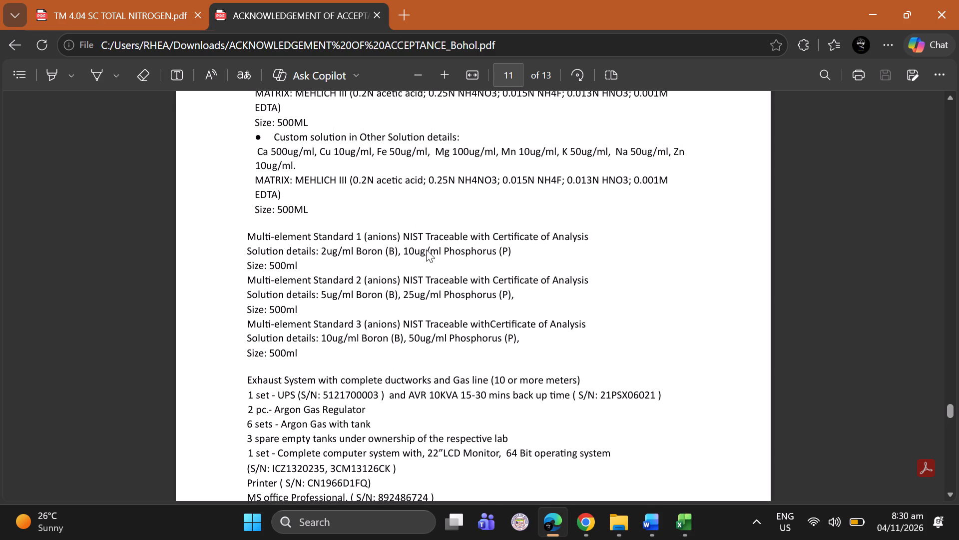
scroll(426, 249, up, 2)
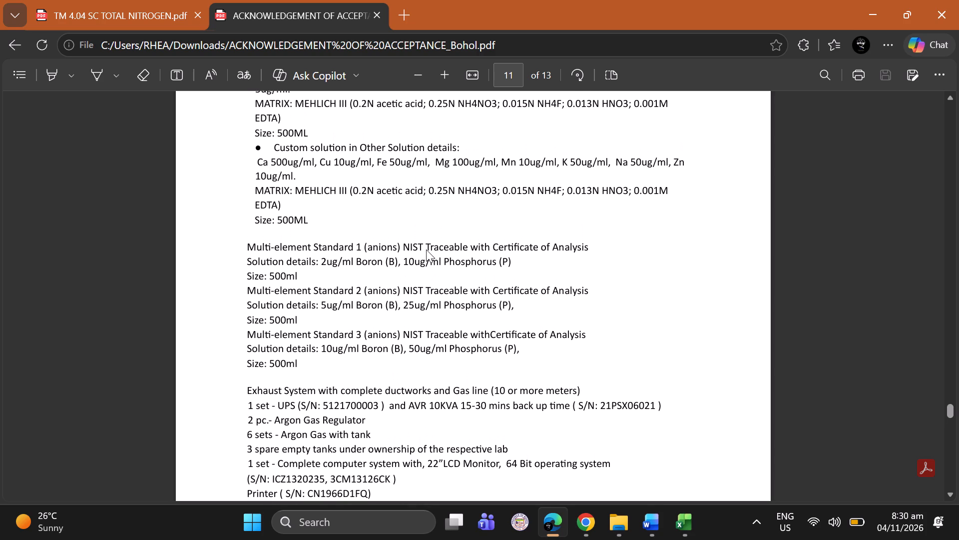
scroll(426, 249, up, 2)
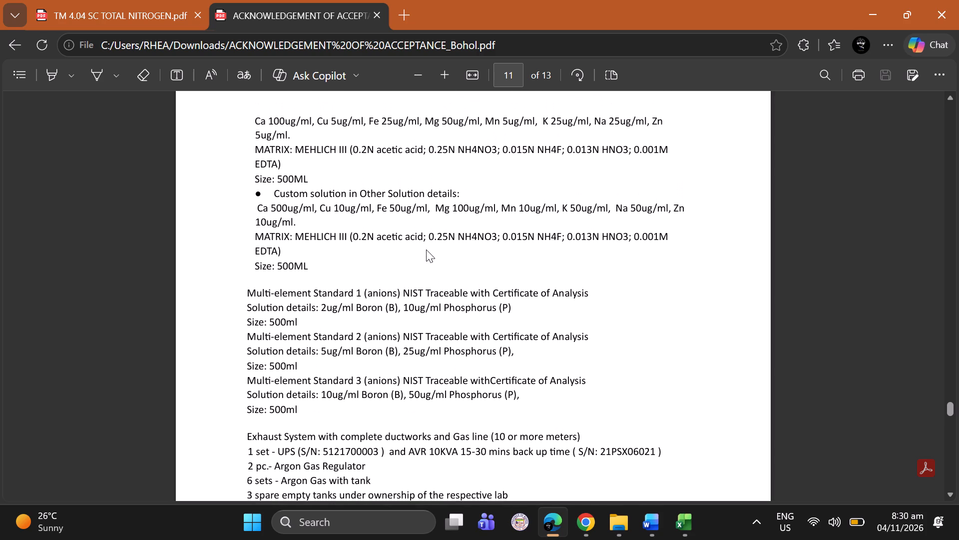
scroll(426, 249, up, 1)
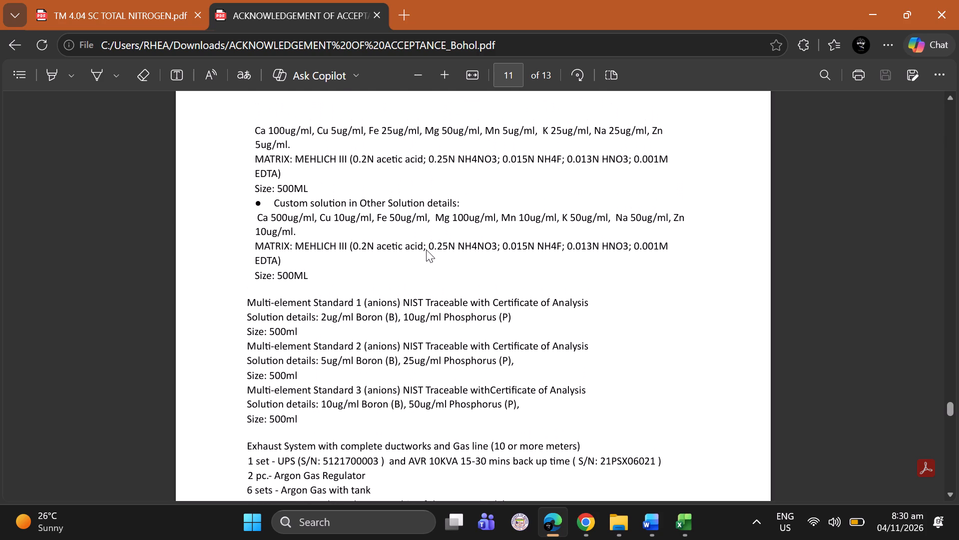
scroll(426, 249, up, 1)
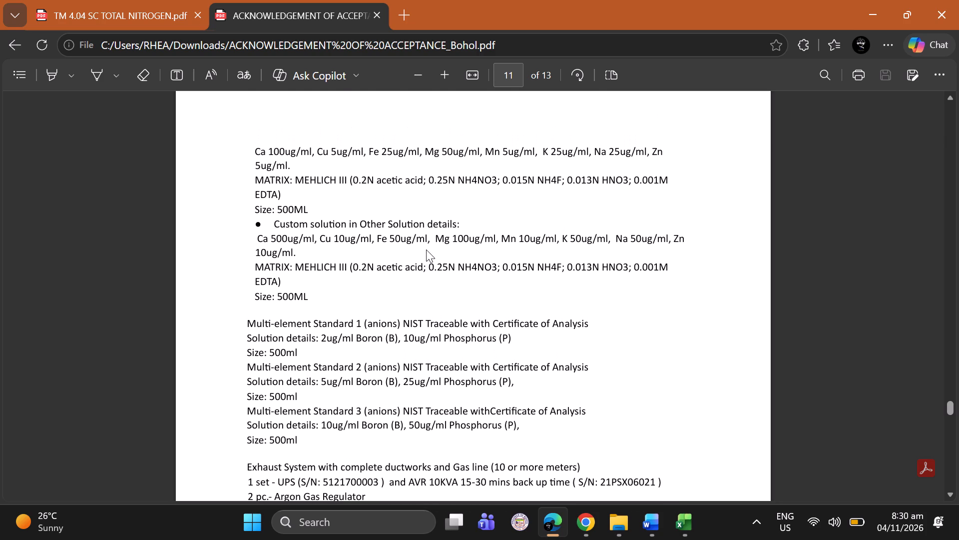
scroll(426, 249, up, 1)
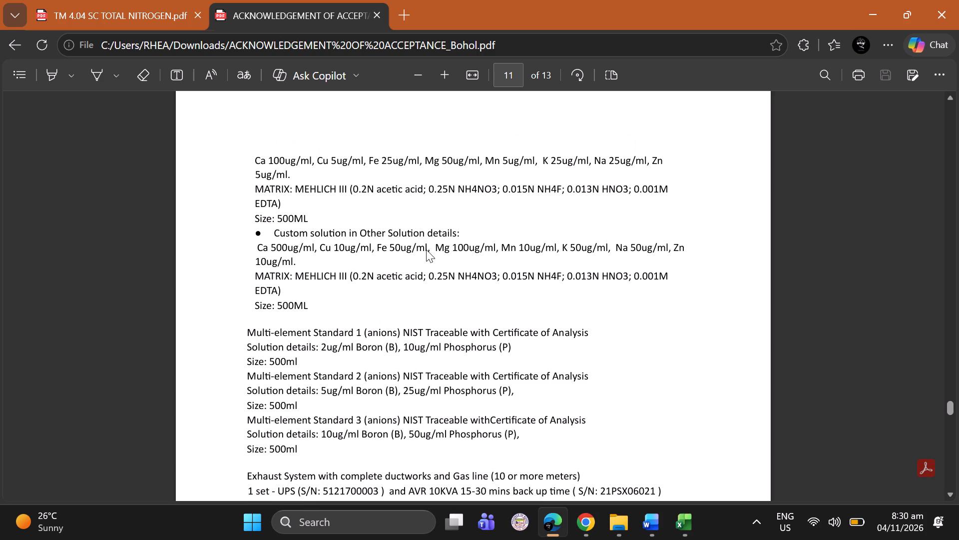
scroll(426, 249, up, 2)
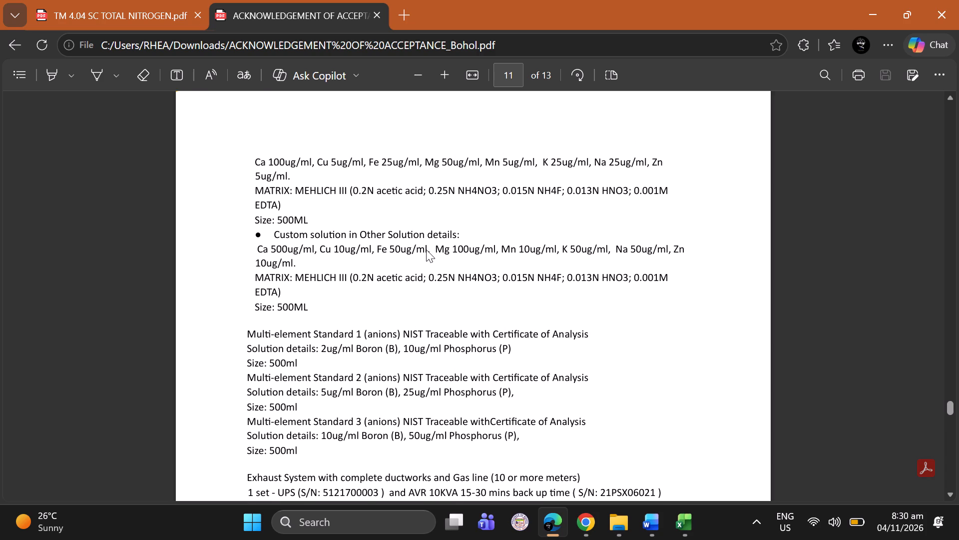
scroll(426, 249, up, 2)
Examine the ICP-OES custom solutions, standard accessories and specifications on page 10, back to the Top Loading Balance on page 9.
scroll(426, 249, up, 1)
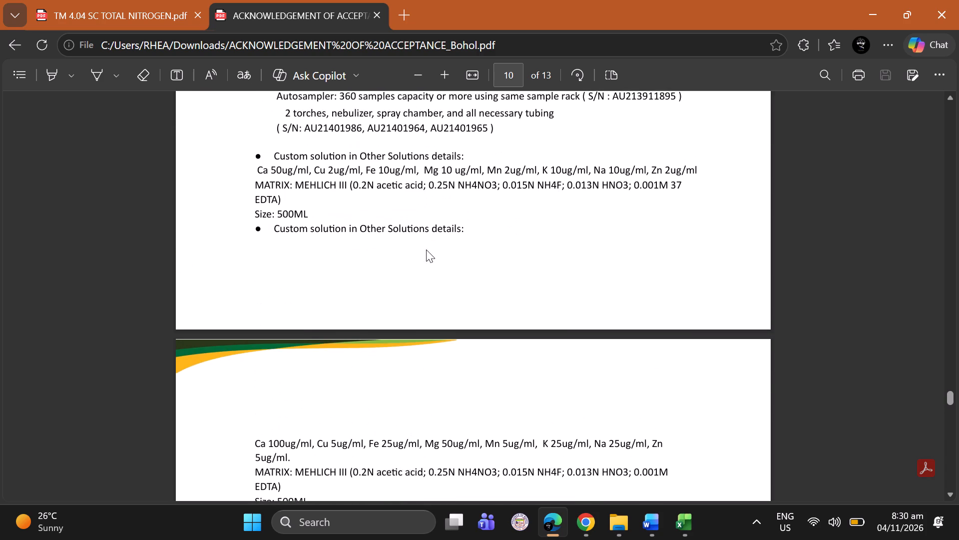
scroll(426, 249, up, 2)
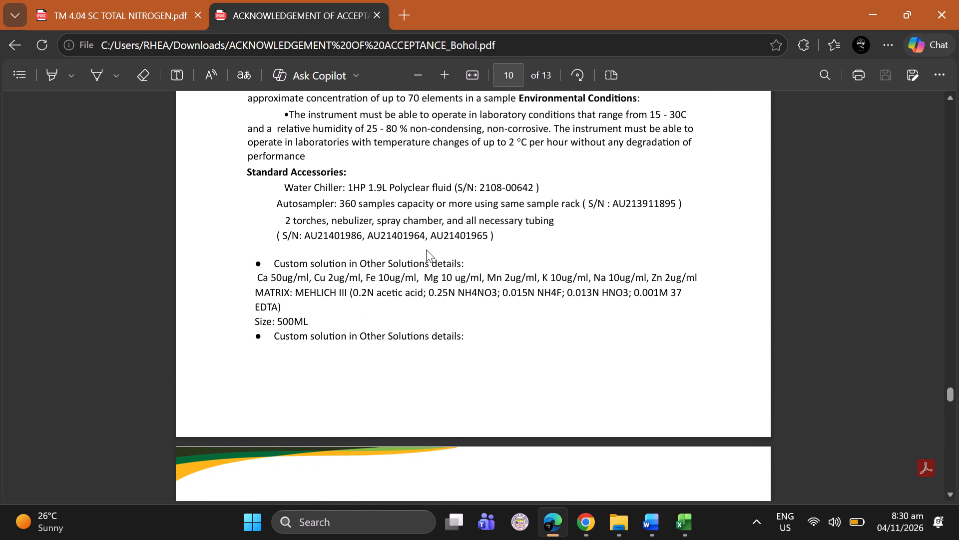
scroll(426, 249, up, 6)
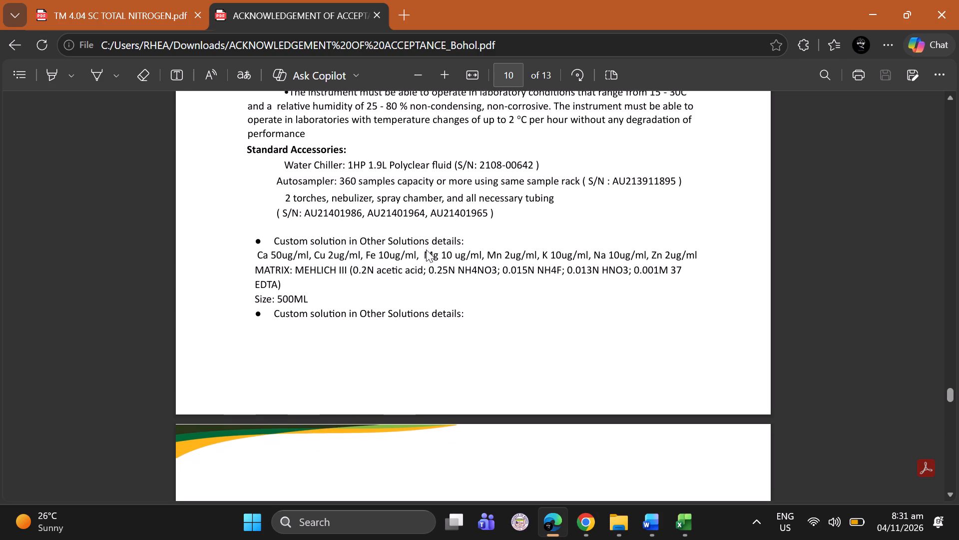
scroll(426, 249, up, 2)
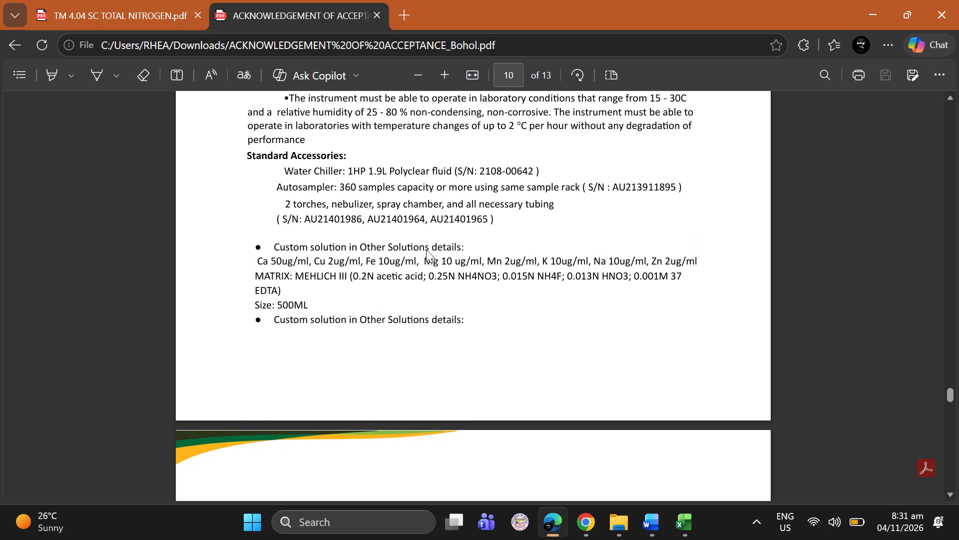
scroll(426, 249, up, 4)
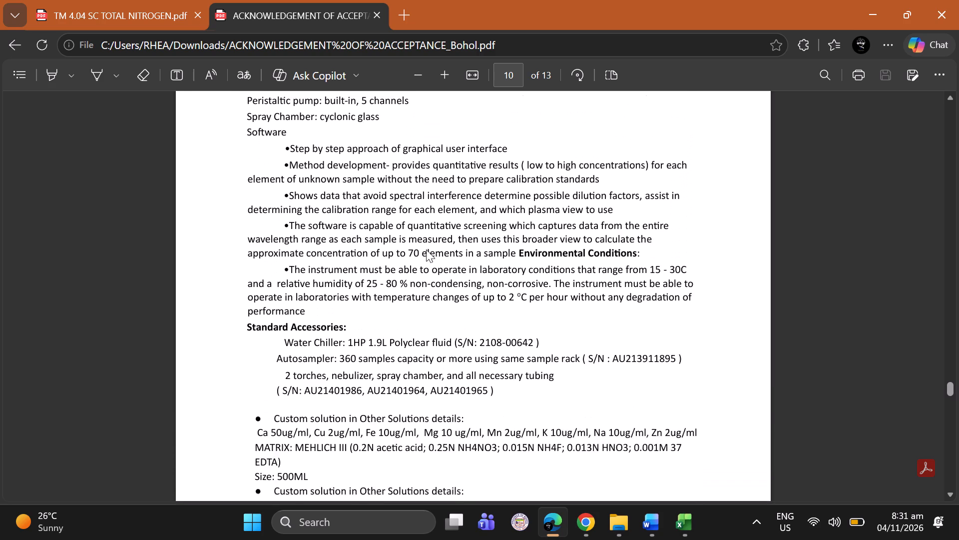
scroll(426, 249, up, 3)
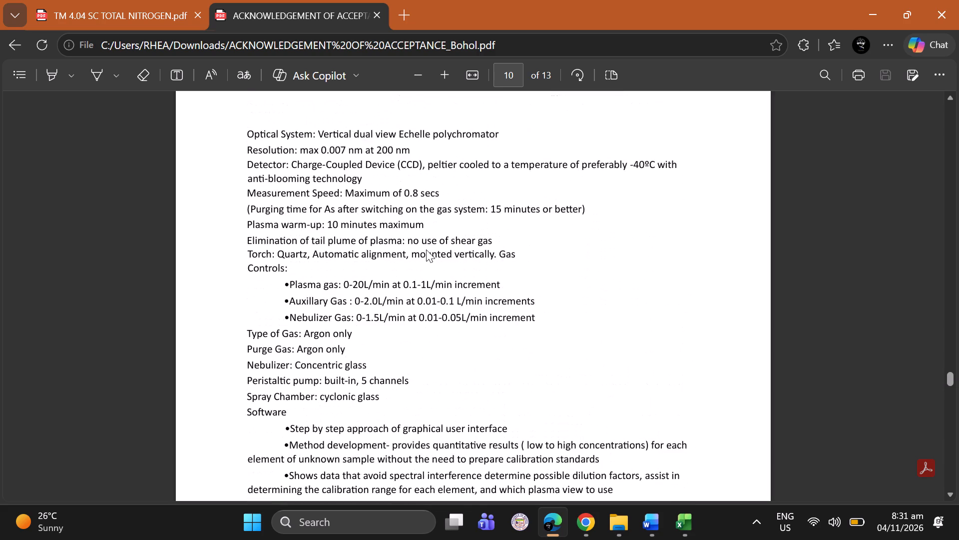
scroll(426, 249, up, 3)
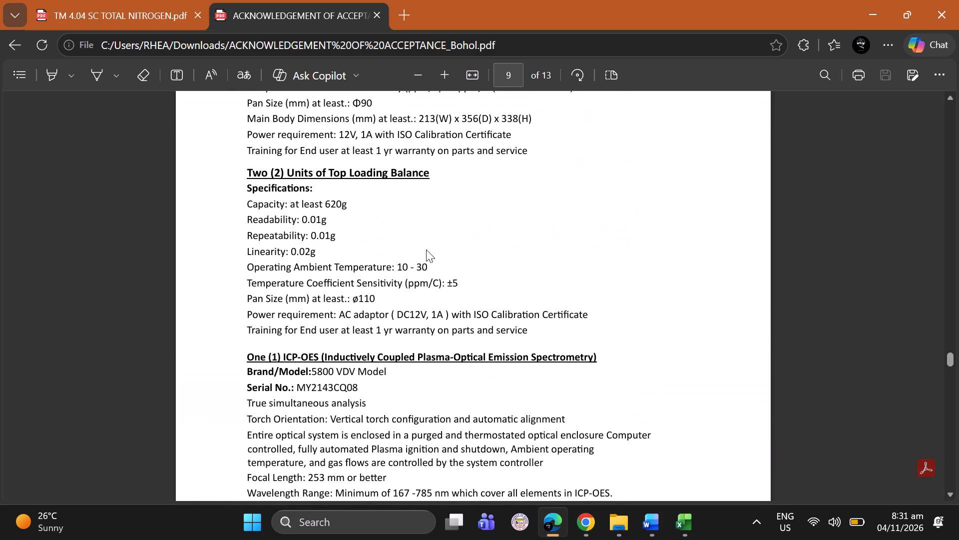
Review the Top Loading Balance, Analytical Balance and UV-VIS Spectrophotometer specifications, from page 9 back to page 8 of the acceptance PDF.
scroll(426, 249, up, 4)
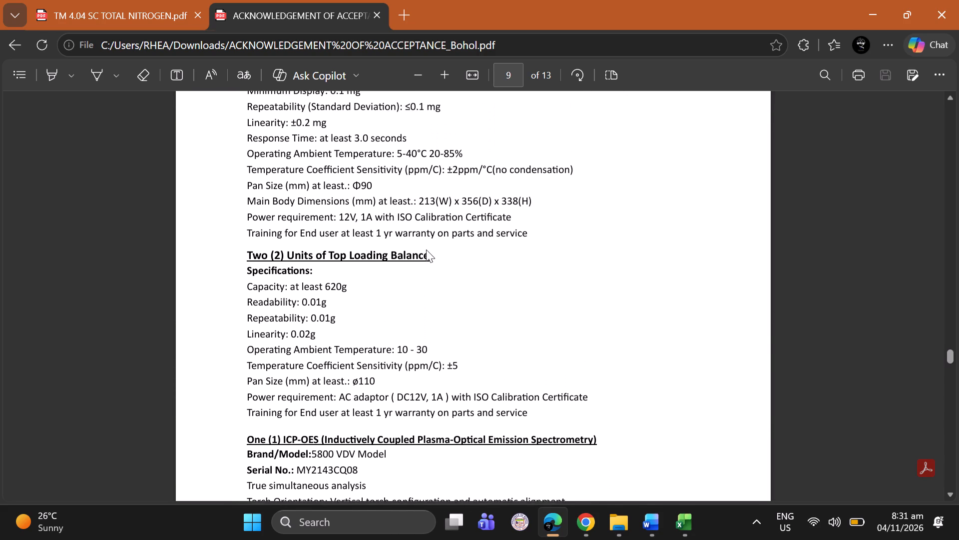
scroll(426, 249, up, 2)
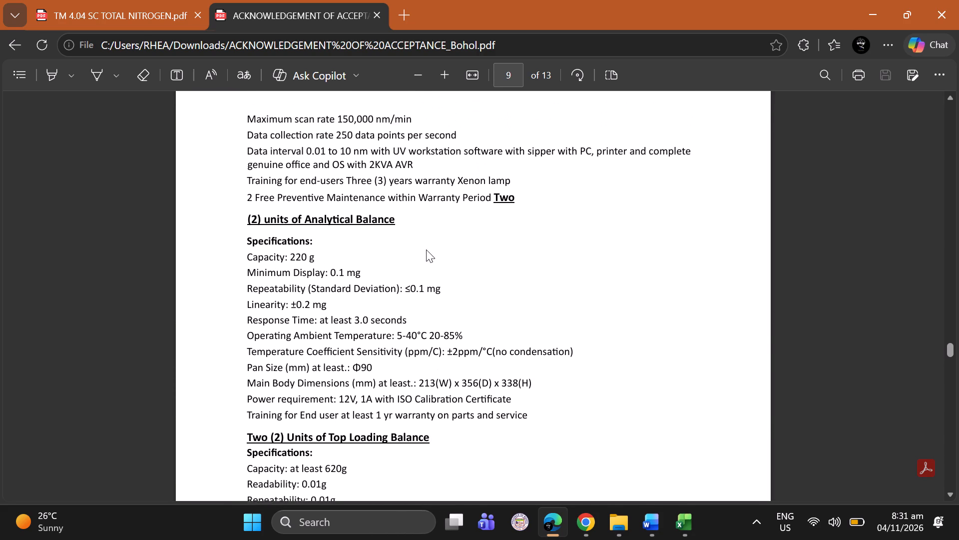
scroll(426, 249, up, 2)
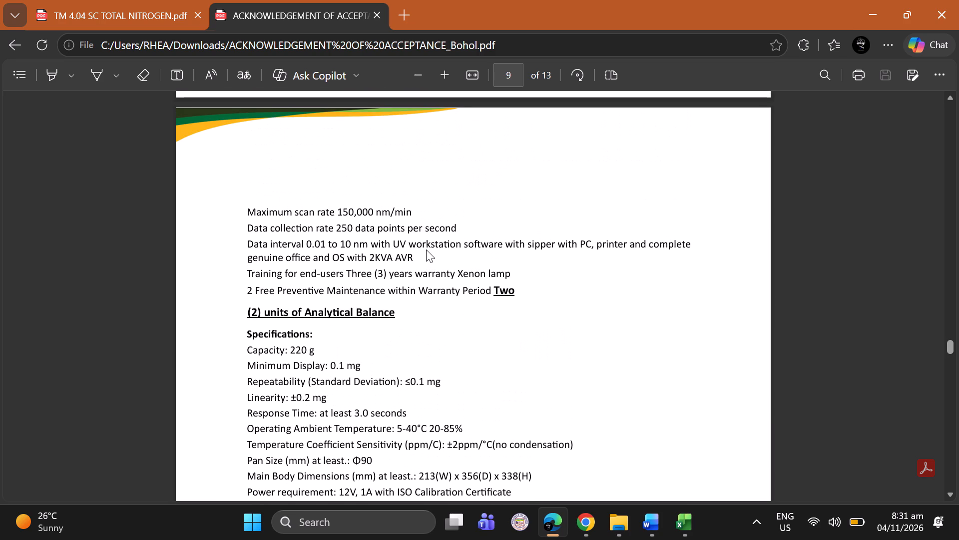
scroll(426, 249, up, 2)
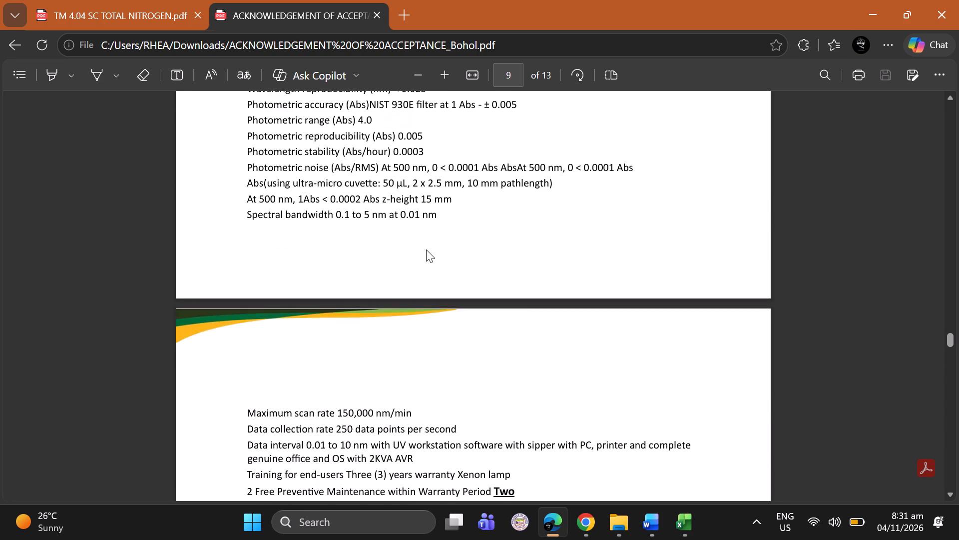
scroll(426, 249, up, 3)
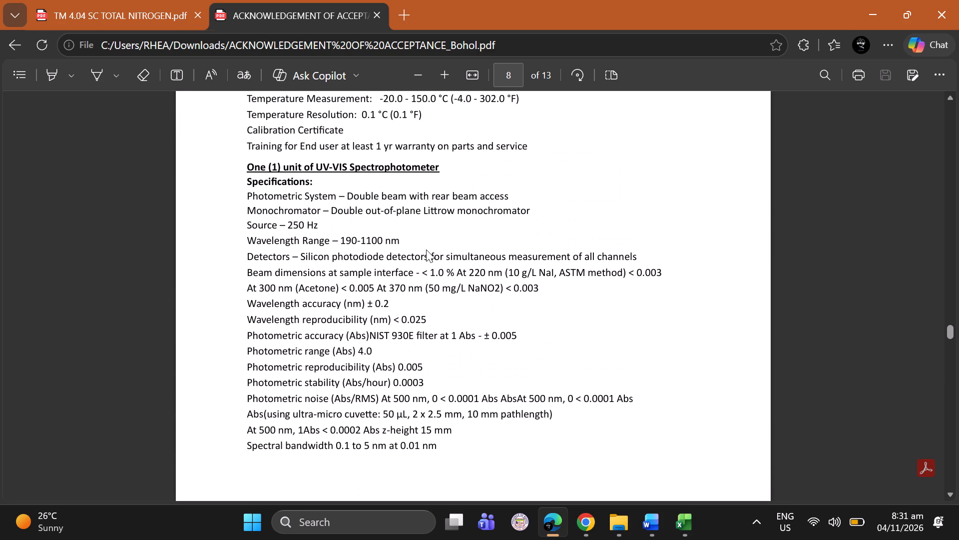
Read back from the pH Meter specifications on page 8 to the Nitrogen Distillation Unit specifications on page 7.
scroll(426, 249, up, 3)
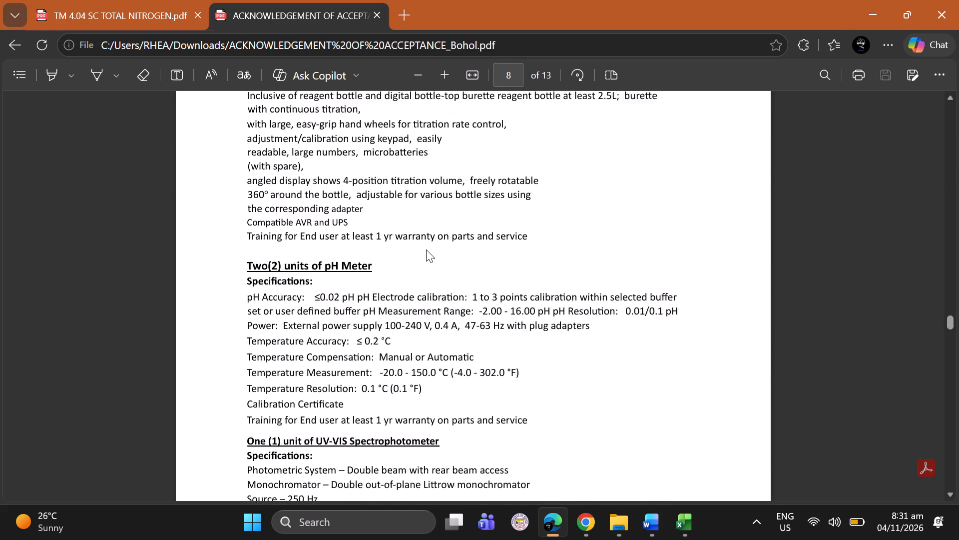
scroll(426, 249, up, 4)
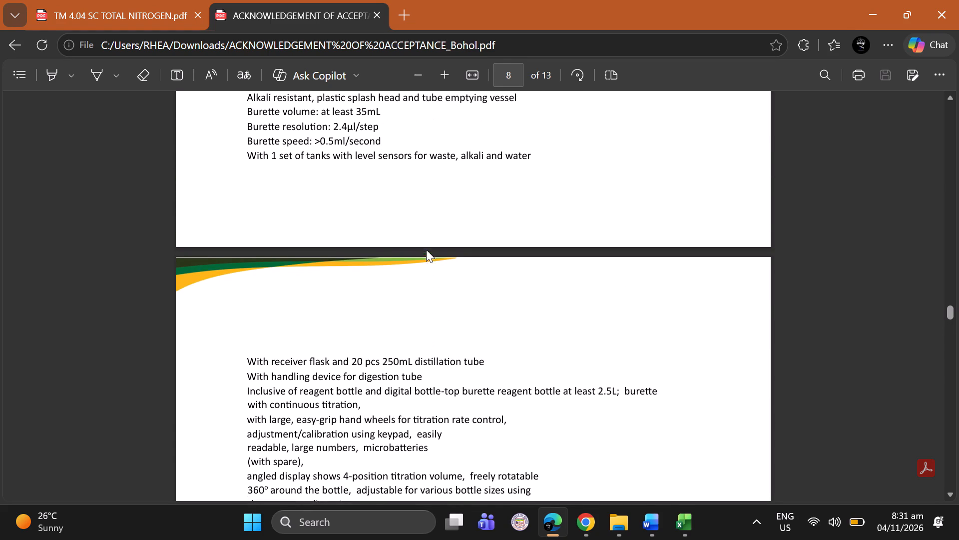
scroll(426, 249, up, 3)
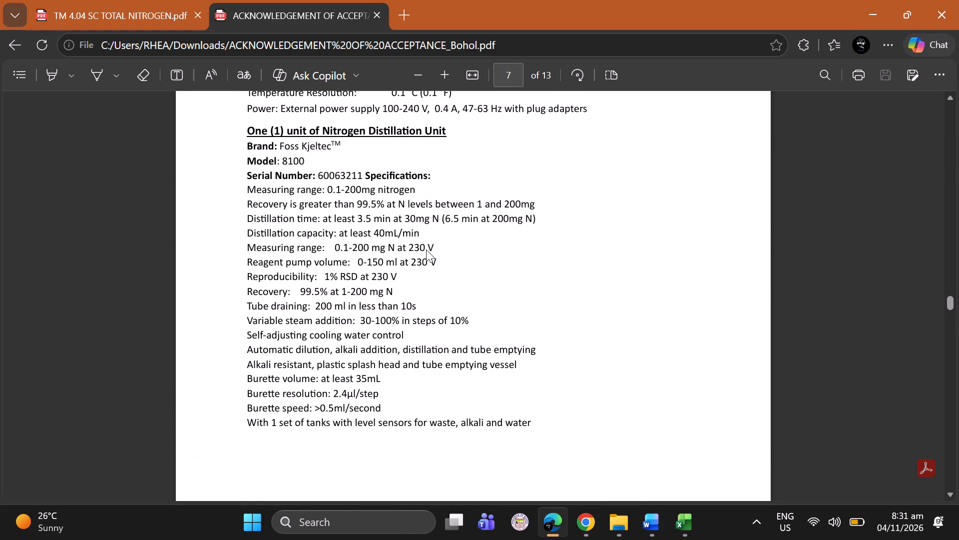
scroll(426, 249, up, 1)
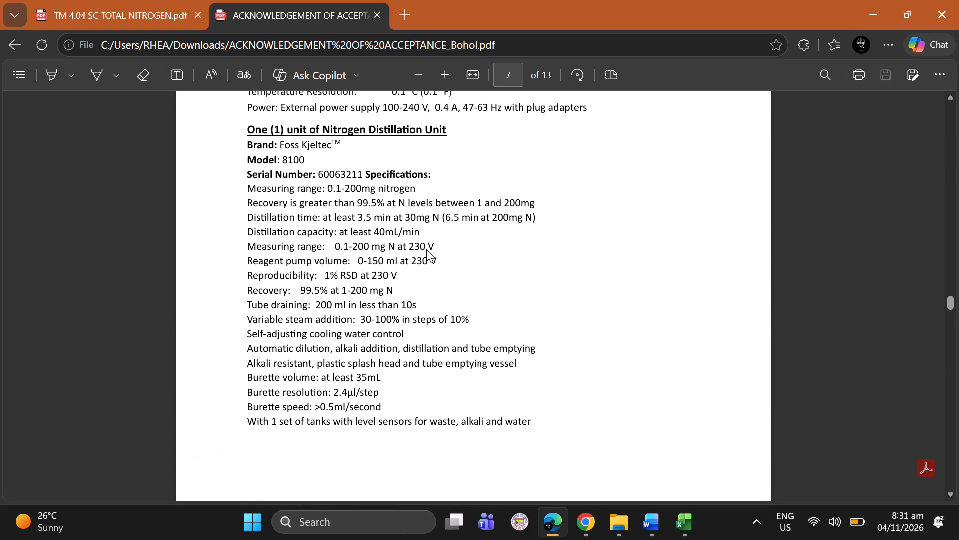
scroll(426, 249, up, 3)
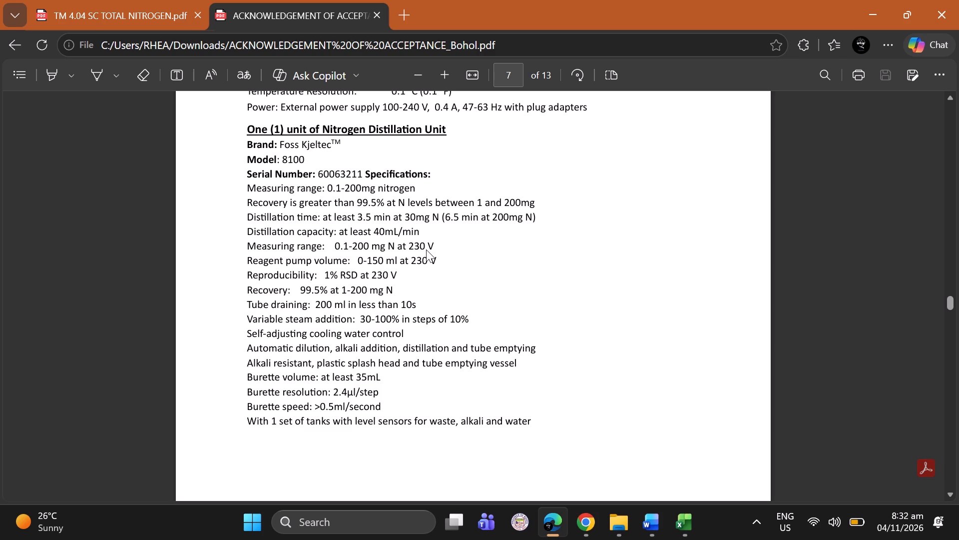
Examine the Nitrogen Distillation Unit inclusions at the start of page 8, including the distillation tubes, reagent bottle and digital bottle-top burette.
scroll(426, 249, down, 2)
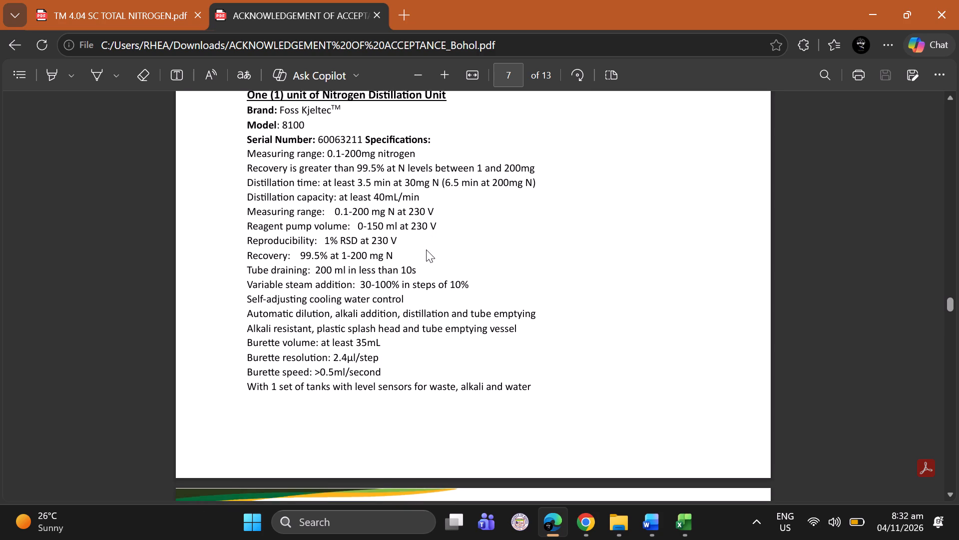
scroll(426, 249, down, 2)
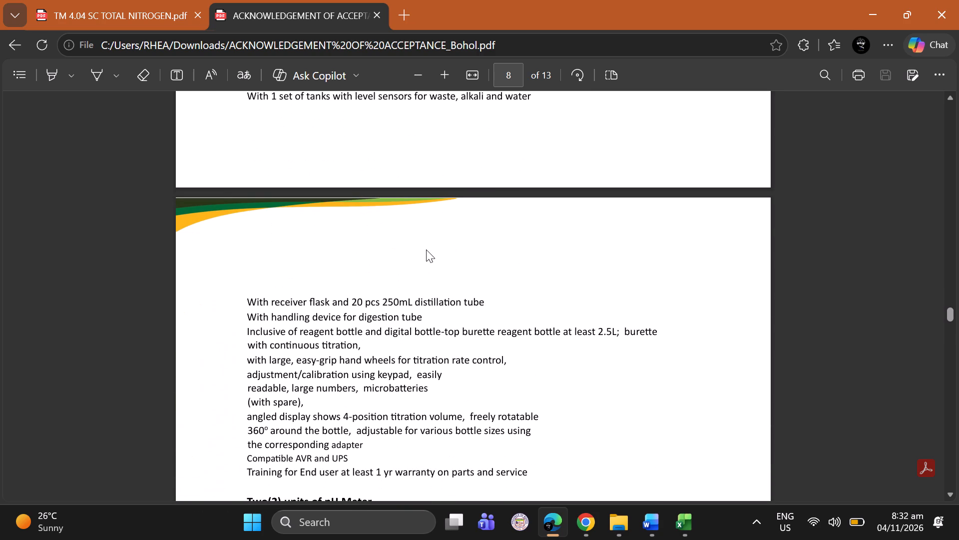
scroll(426, 249, down, 13)
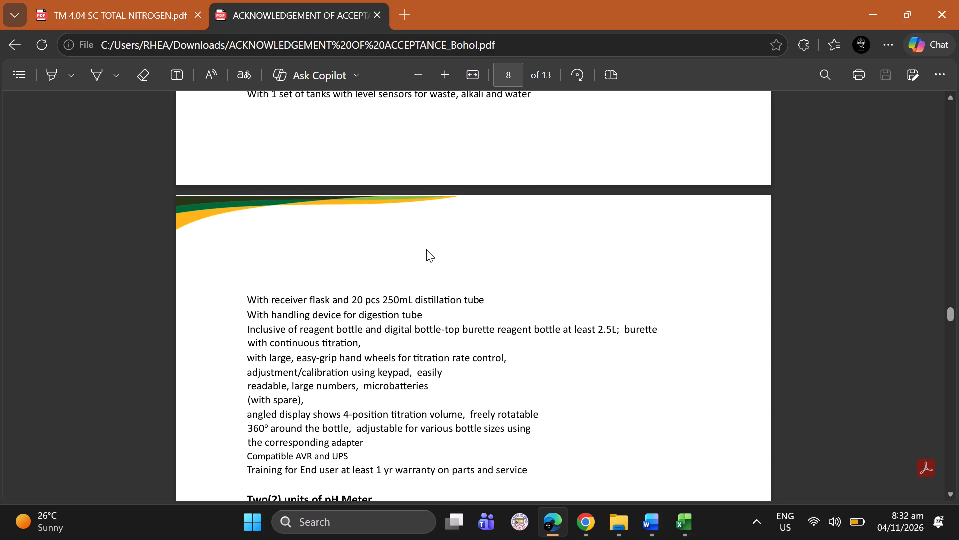
scroll(426, 249, down, 1)
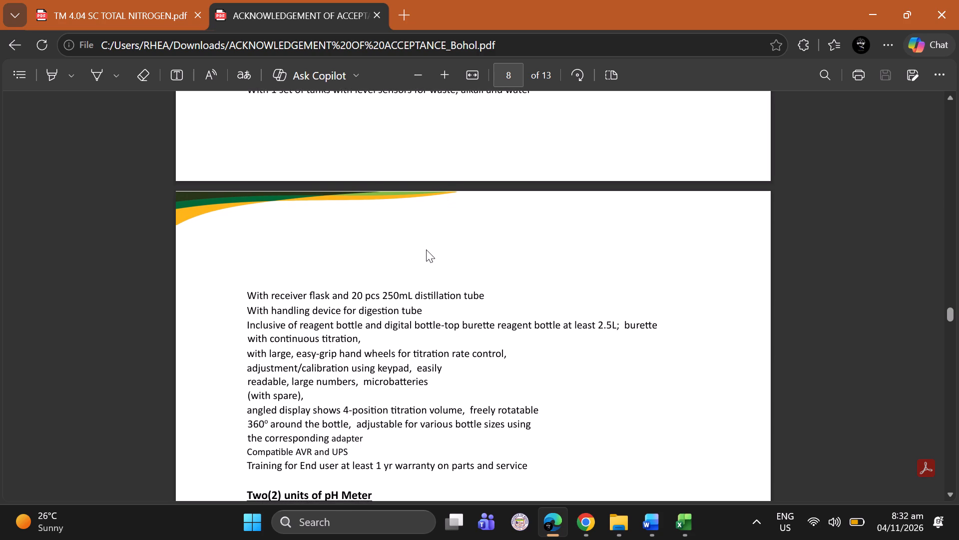
scroll(426, 249, down, 1)
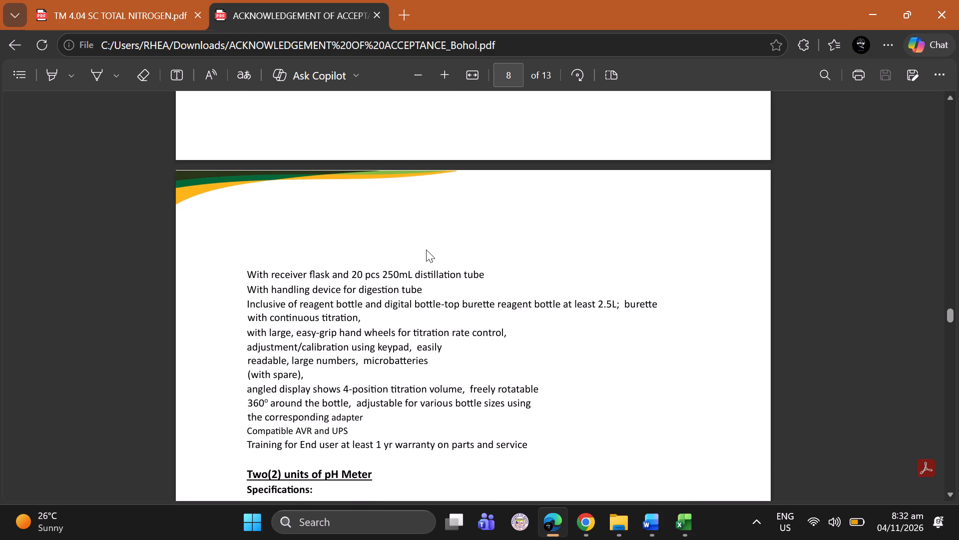
scroll(426, 249, down, 1)
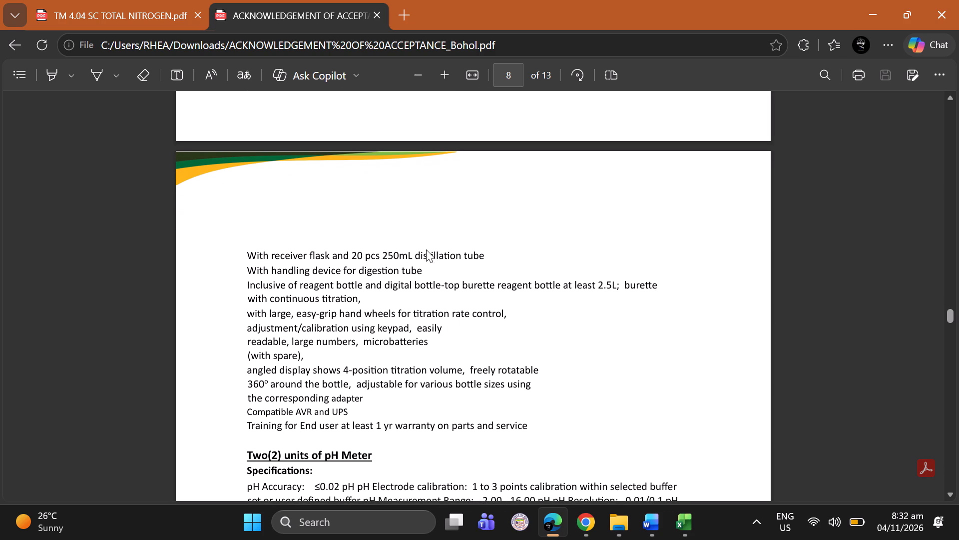
scroll(426, 249, down, 1)
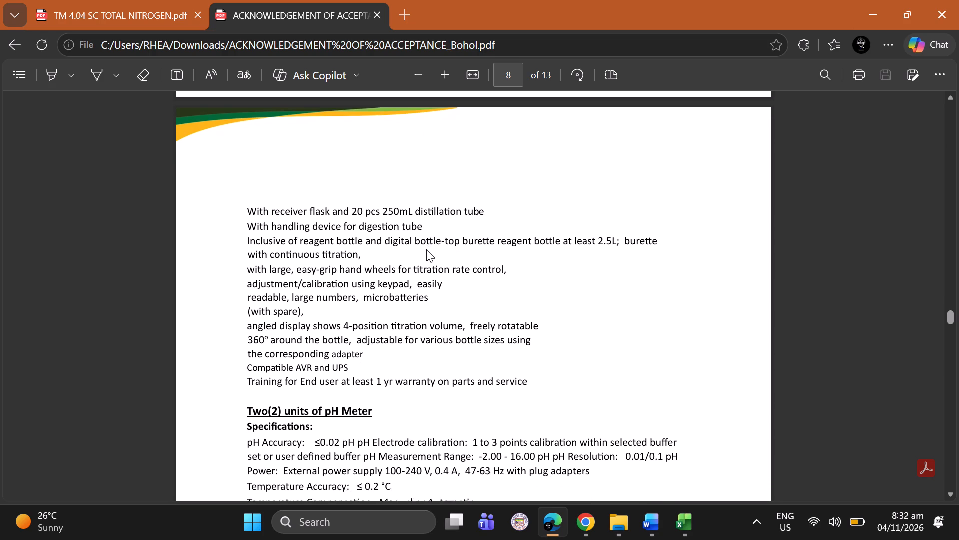
scroll(426, 249, down, 1)
Review the EC Meter, Digital burette and Class F1 Test Weights entries, from page 7 back to page 6.
scroll(426, 249, up, 3)
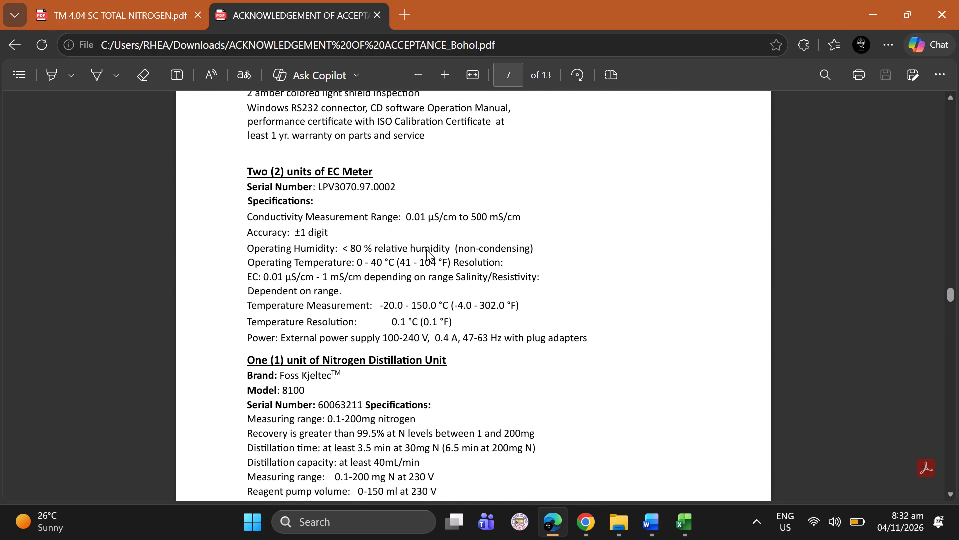
scroll(426, 249, up, 2)
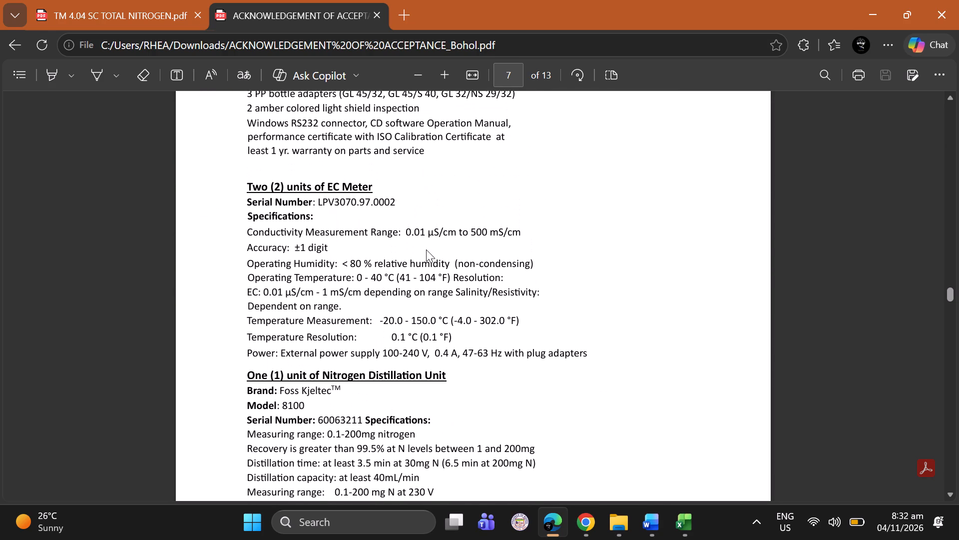
scroll(426, 249, up, 1)
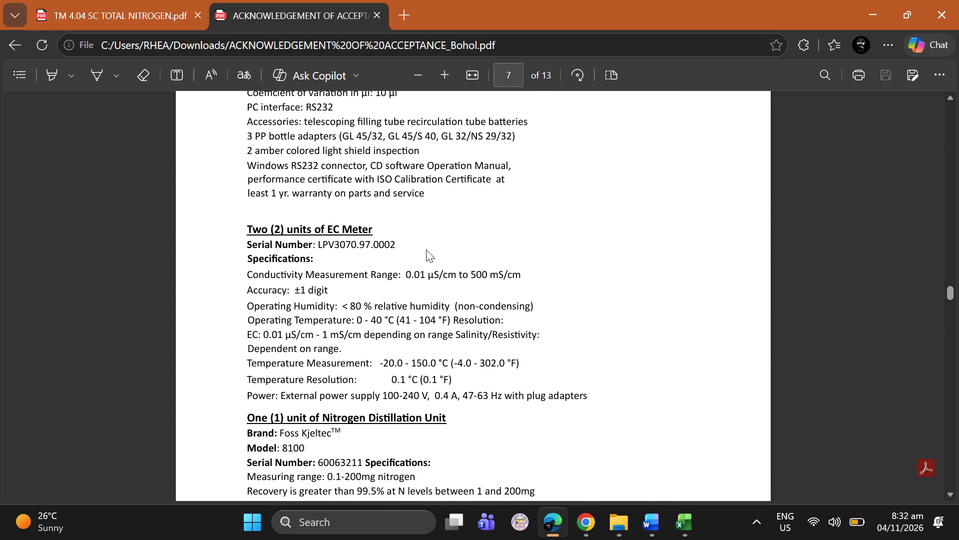
scroll(426, 249, up, 2)
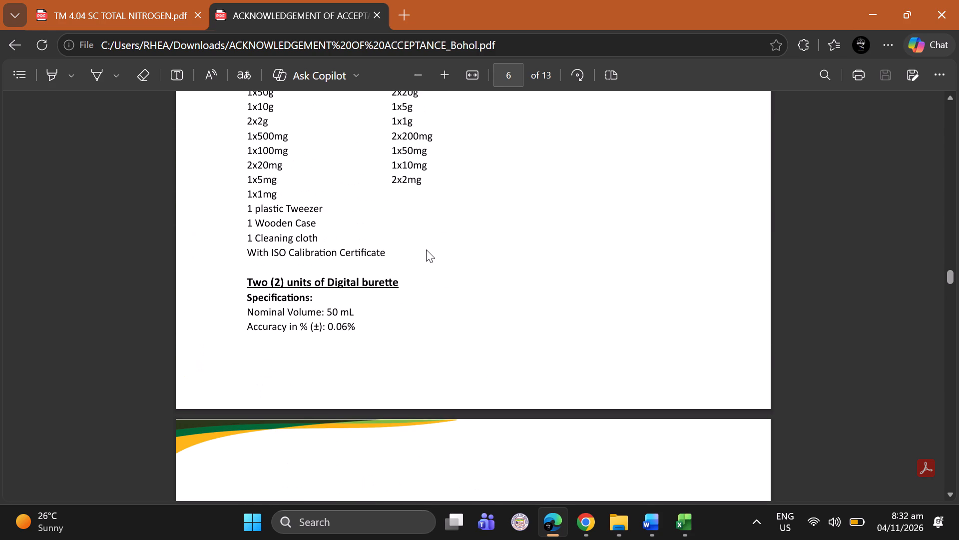
scroll(426, 249, up, 2)
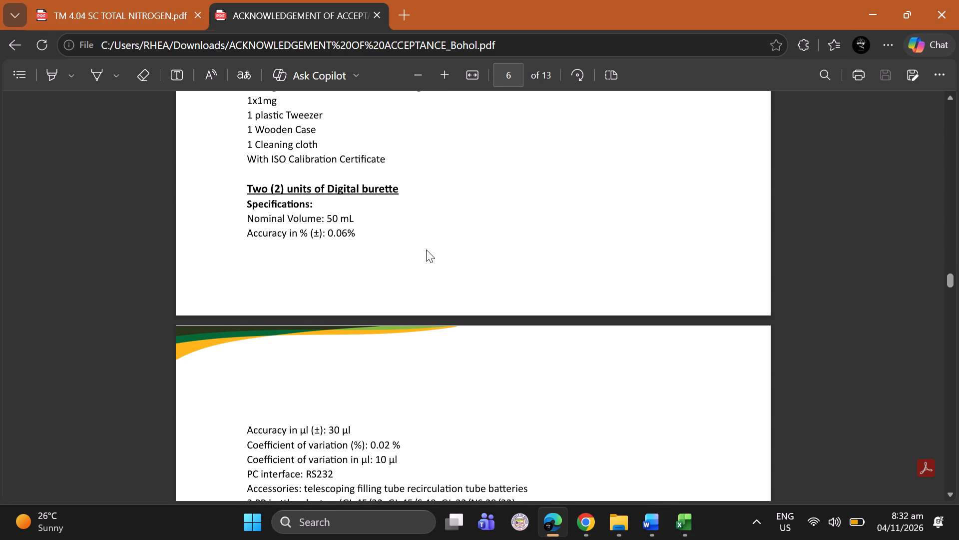
scroll(426, 249, up, 3)
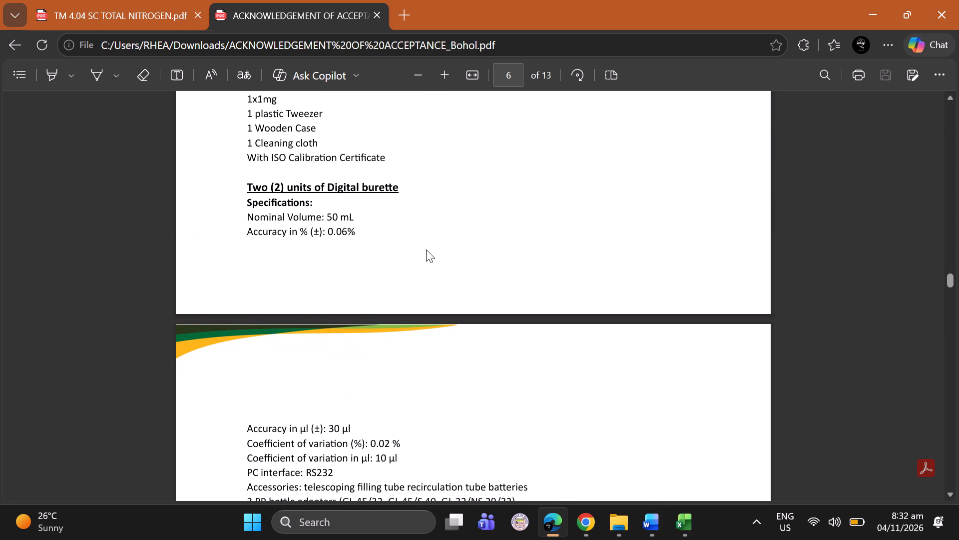
scroll(426, 249, up, 4)
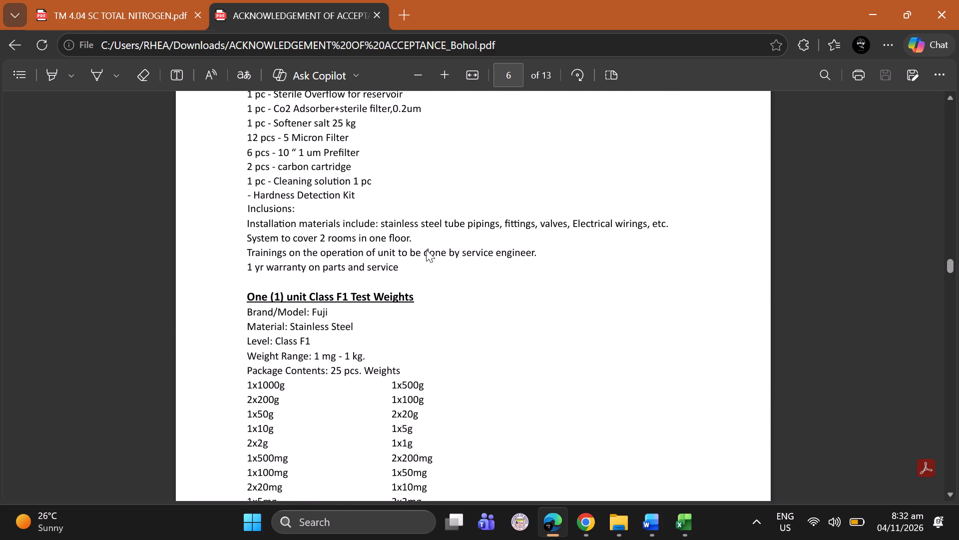
Review the Water Deionizer, Cross Beater Mill, Water Distilling Unit and centrifuge specifications and inclusions, from page 5 back to page 4.
scroll(426, 249, up, 5)
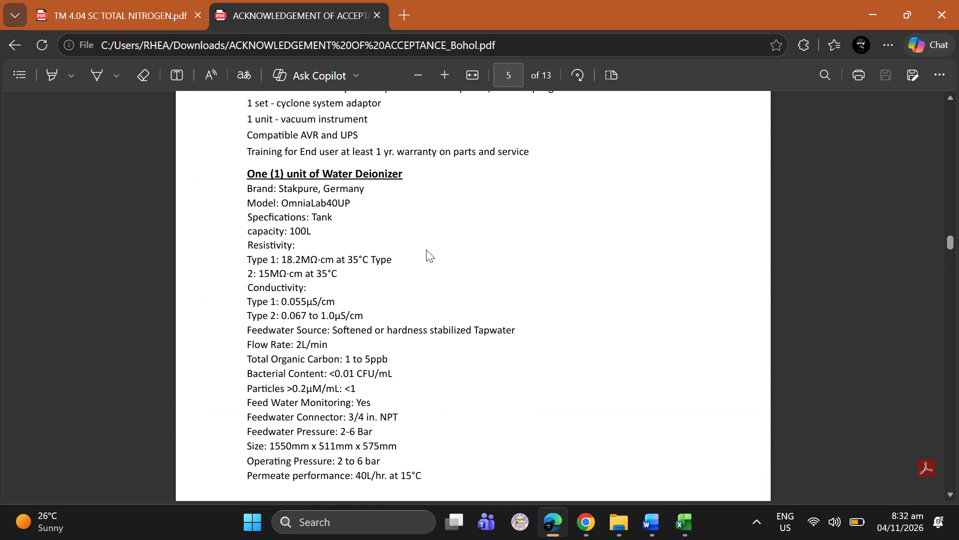
scroll(426, 249, up, 4)
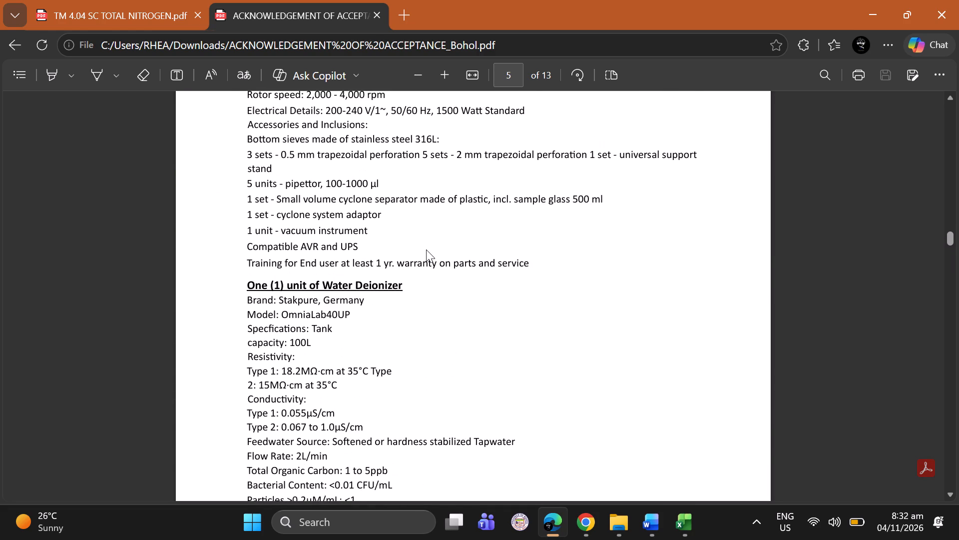
scroll(426, 249, up, 3)
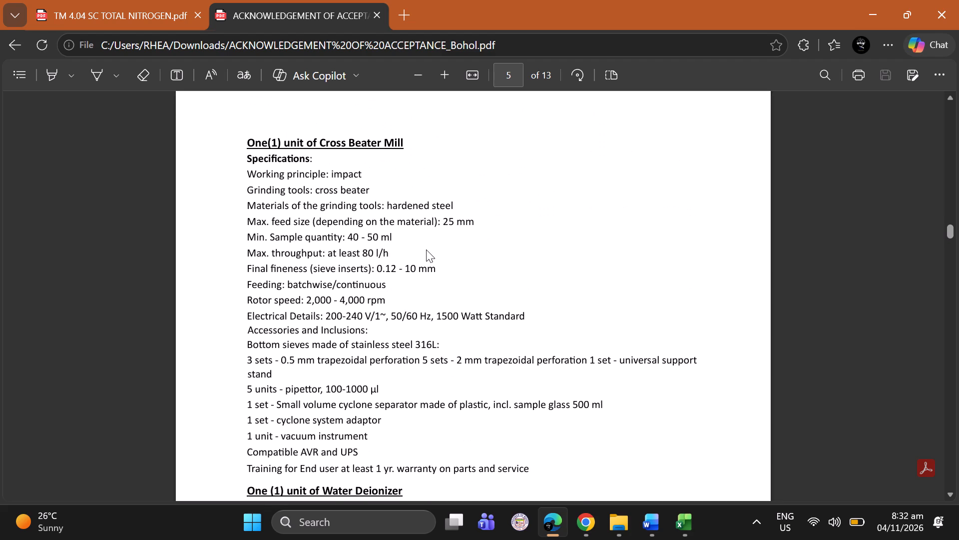
scroll(426, 249, up, 4)
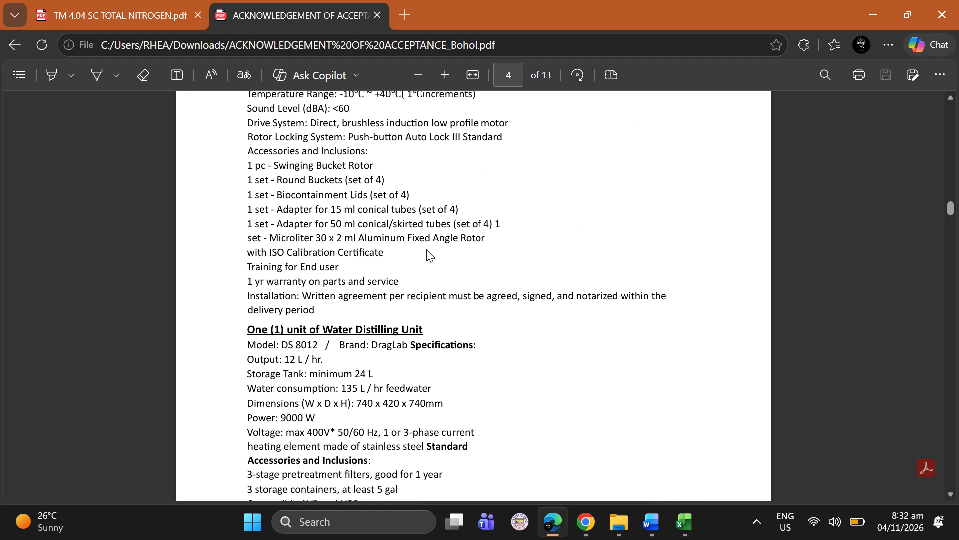
scroll(426, 249, up, 2)
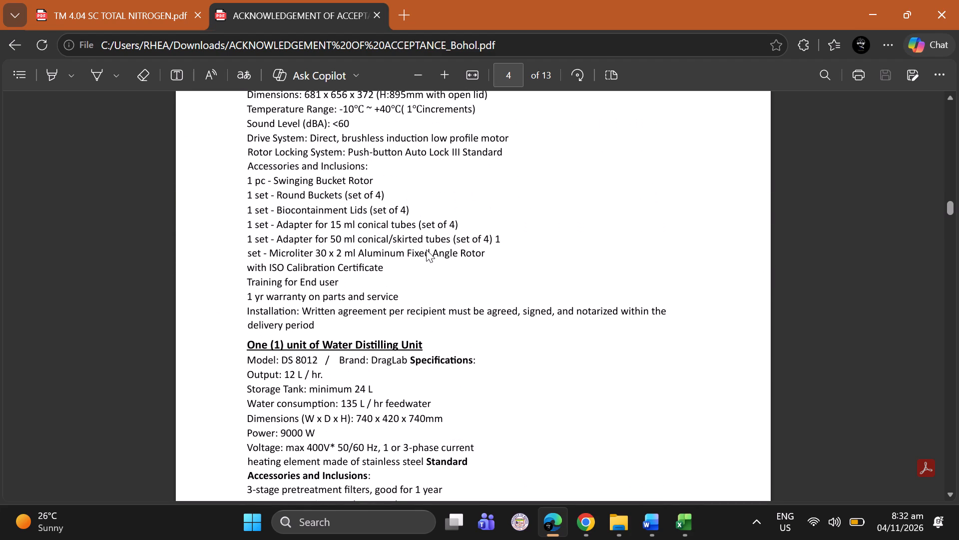
scroll(426, 249, up, 1)
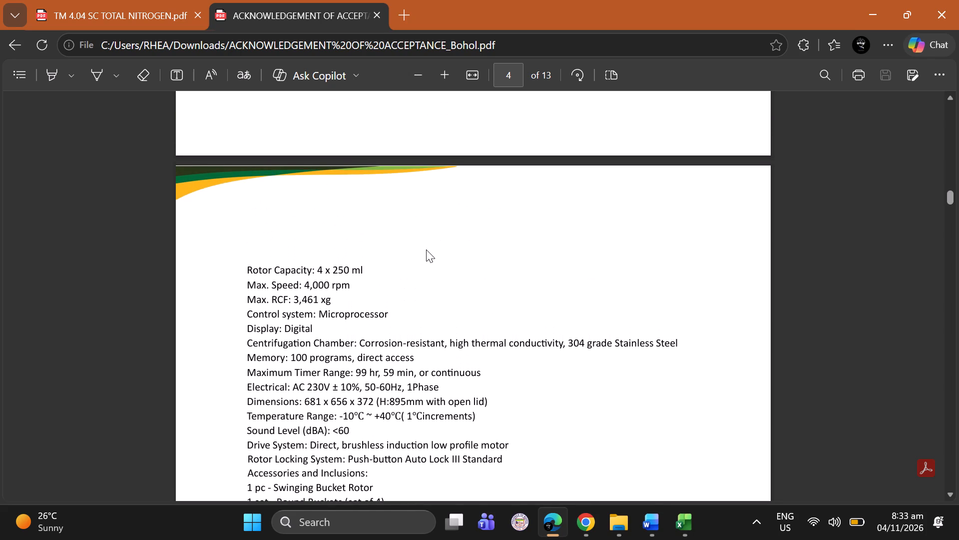
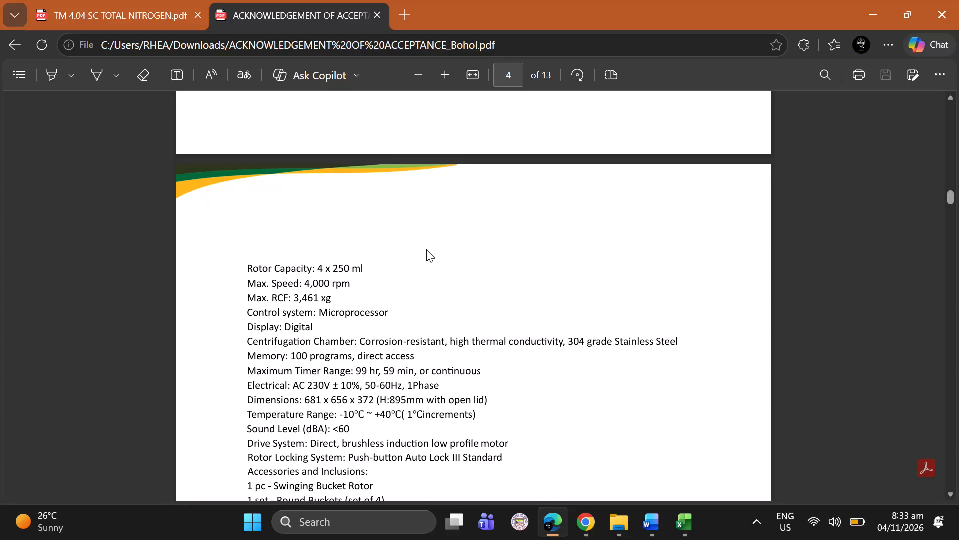
Review the Refrigerated Centrifuge entry across pages 3 and 4, continuing on to the Water Distilling Unit specifications.
scroll(426, 249, up, 2)
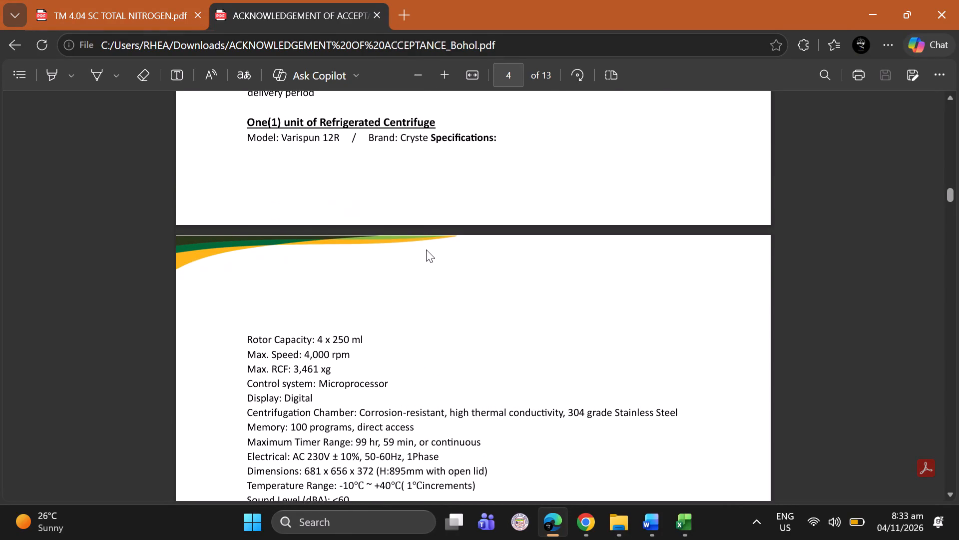
scroll(426, 249, up, 1)
scroll(426, 249, down, 1)
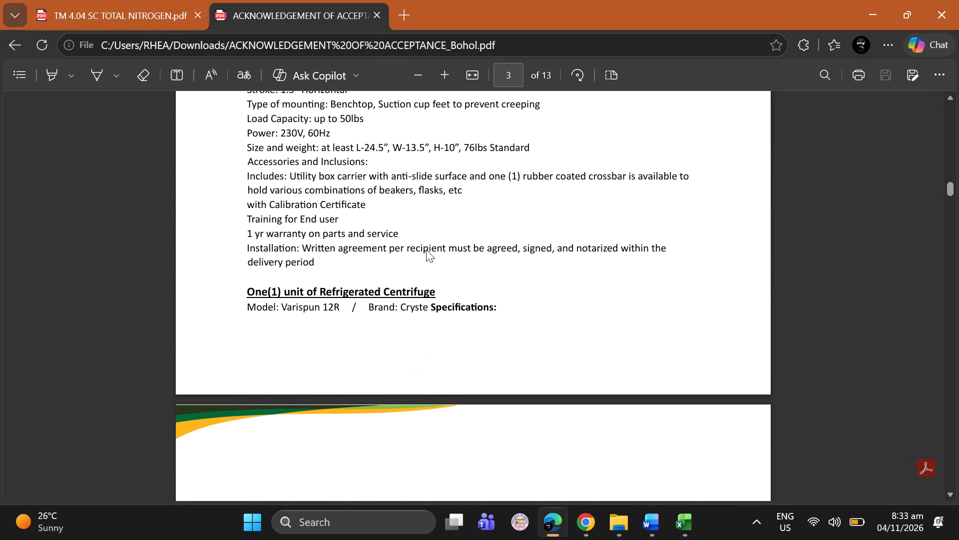
scroll(426, 249, down, 3)
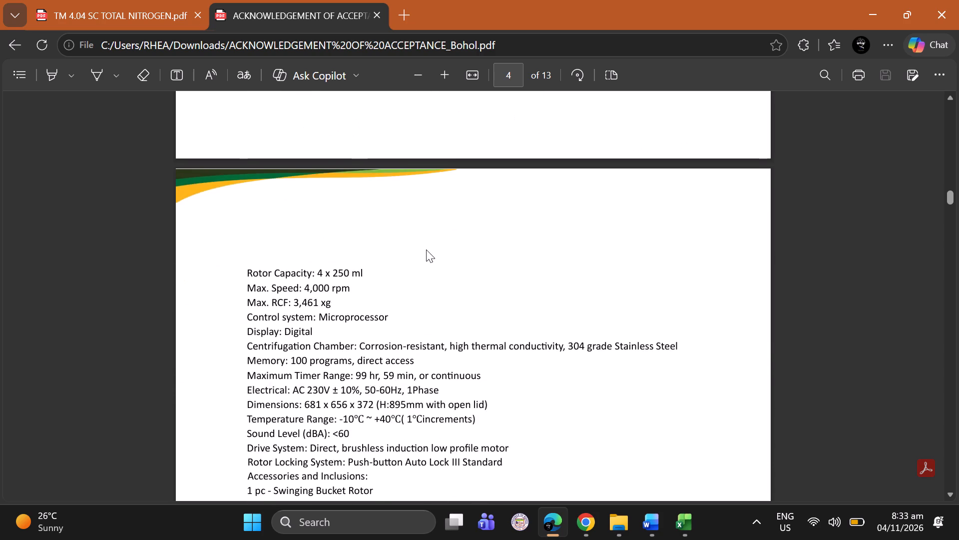
scroll(426, 249, down, 1)
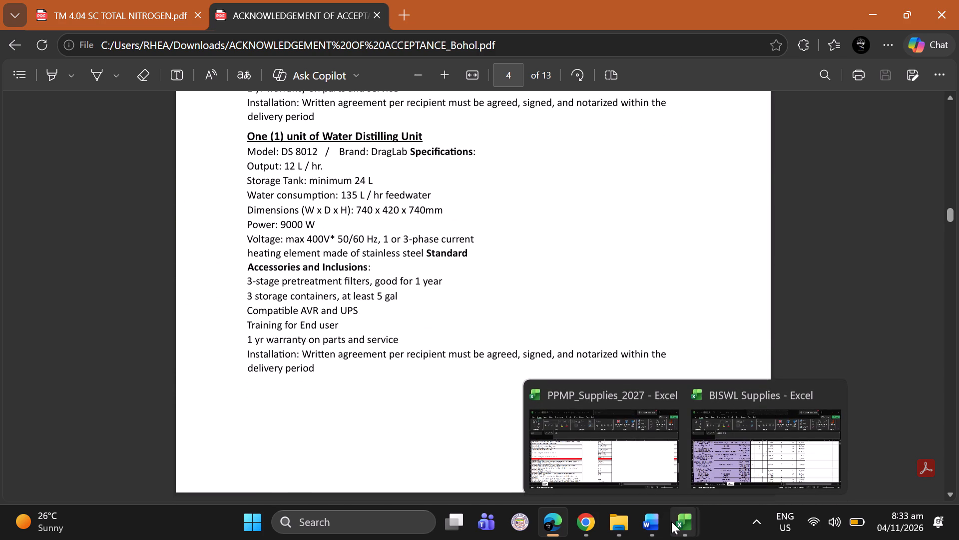
Recheck the Refrigerated Centrifuge accessories and inclusions on page 4 and the Horizontal Reciprocating Shaker entry on page 3.
scroll(480, 358, up, 3)
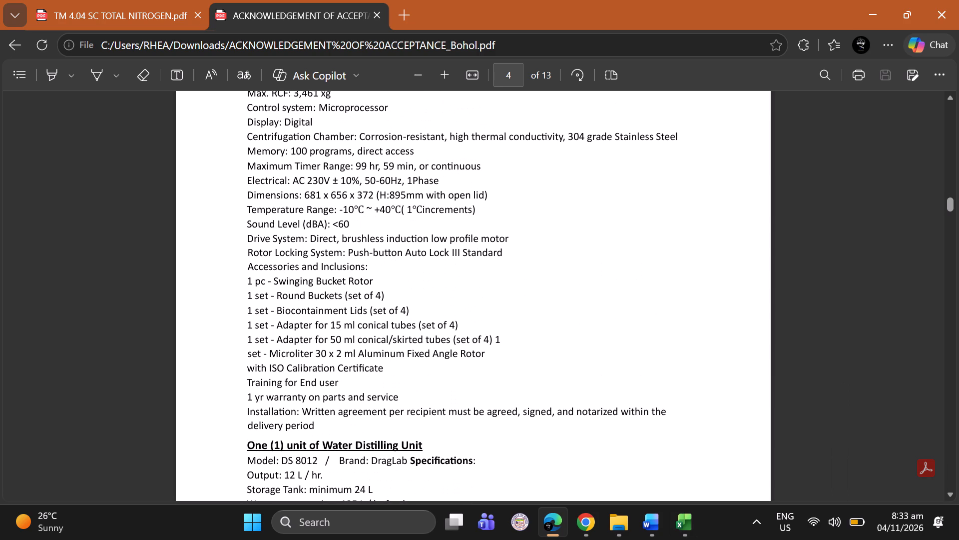
scroll(480, 358, up, 4)
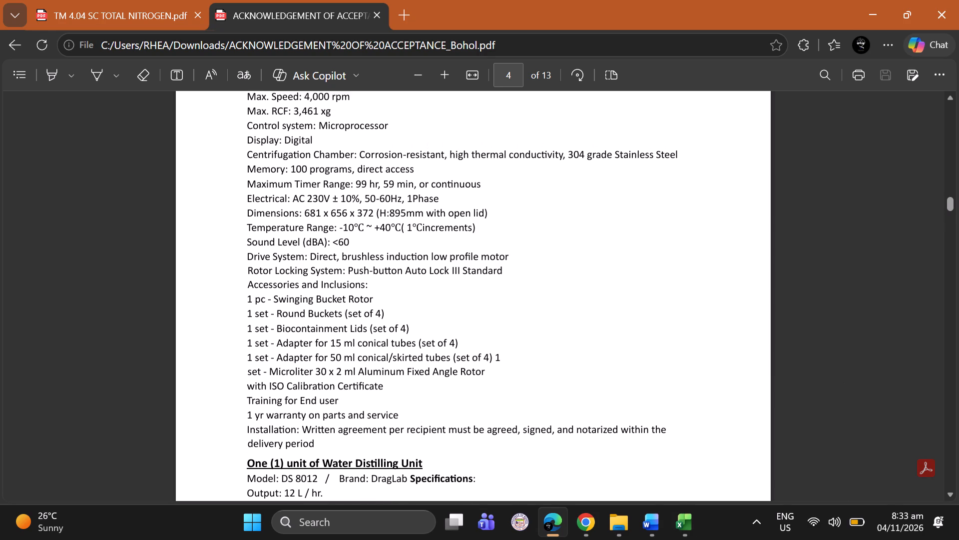
scroll(480, 358, up, 2)
scroll(480, 358, down, 1)
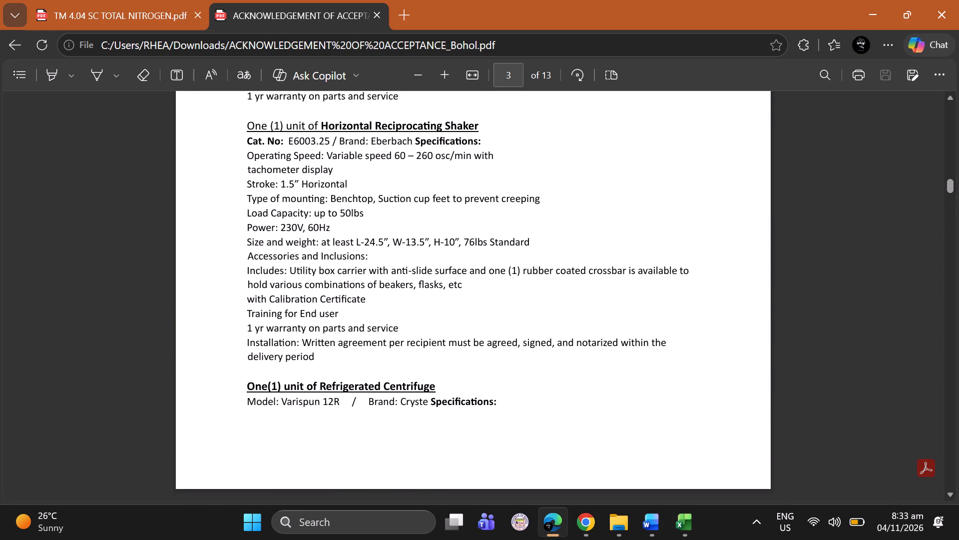
scroll(480, 358, down, 2)
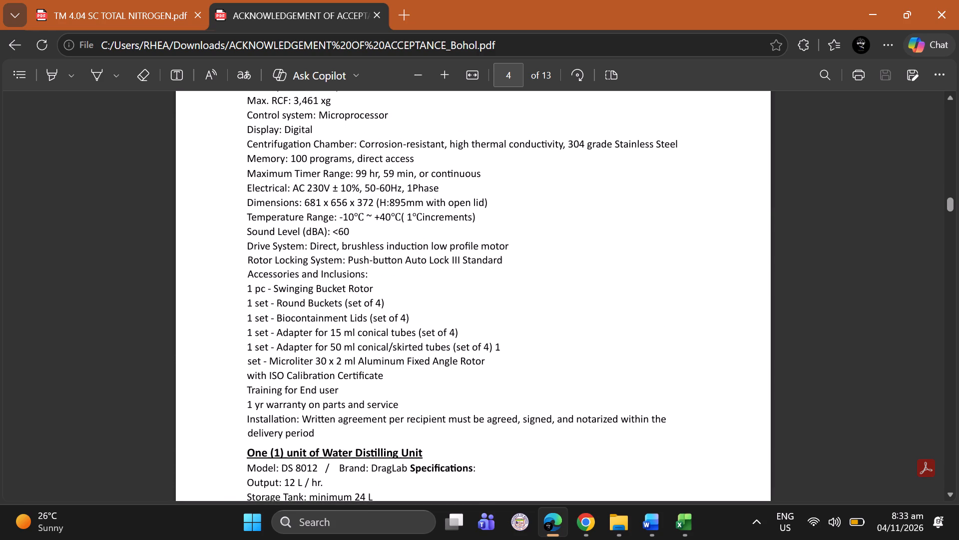
scroll(480, 358, down, 2)
Switch to the BISWL Supplies workbook and change the Total Nitrogen label in the Chemicals sheet to "Total Nitrogen (Kjeldahl)".
click(156, 0)
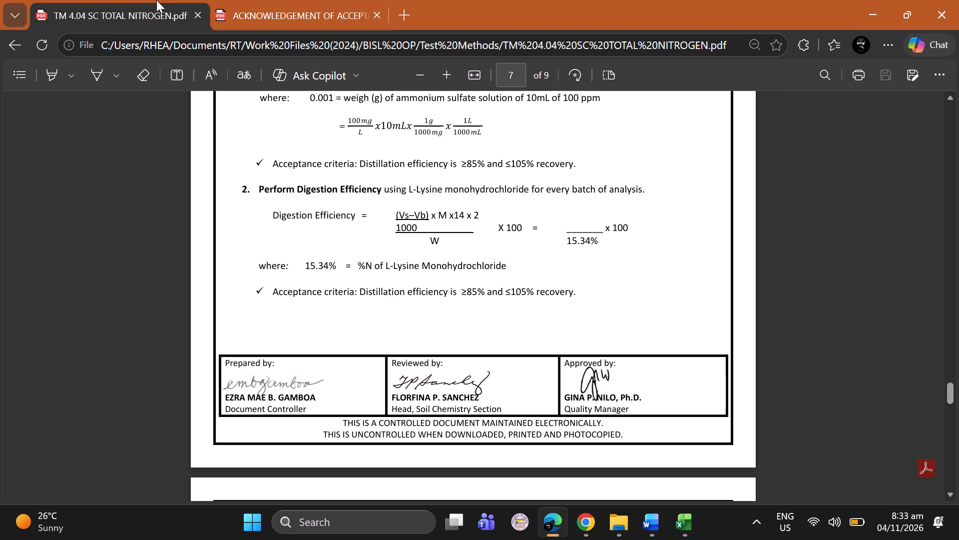
scroll(339, 219, up, 6)
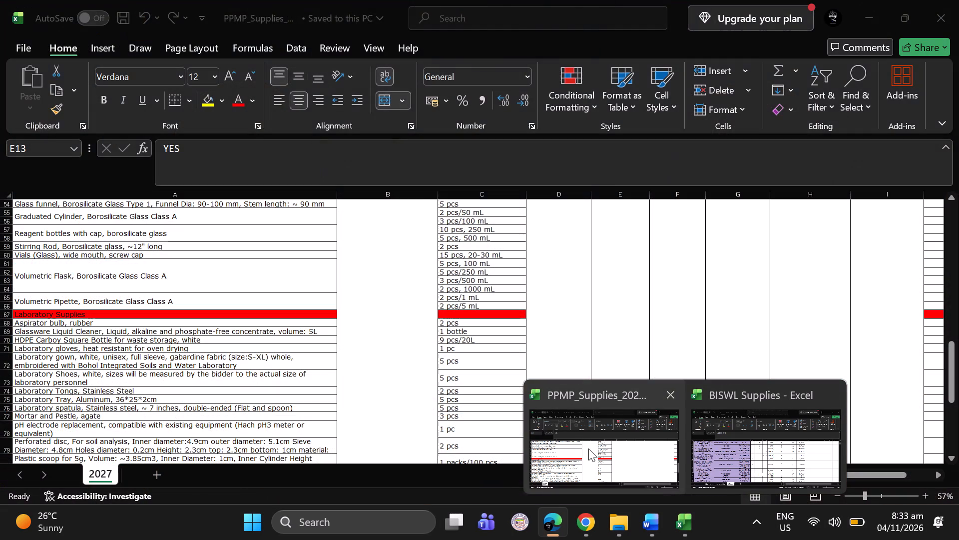
click(588, 448)
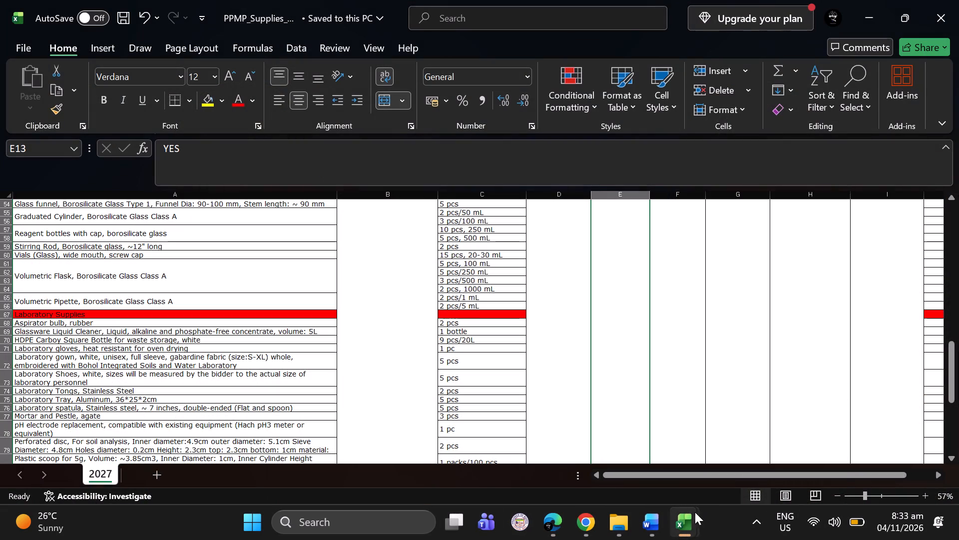
click(732, 478)
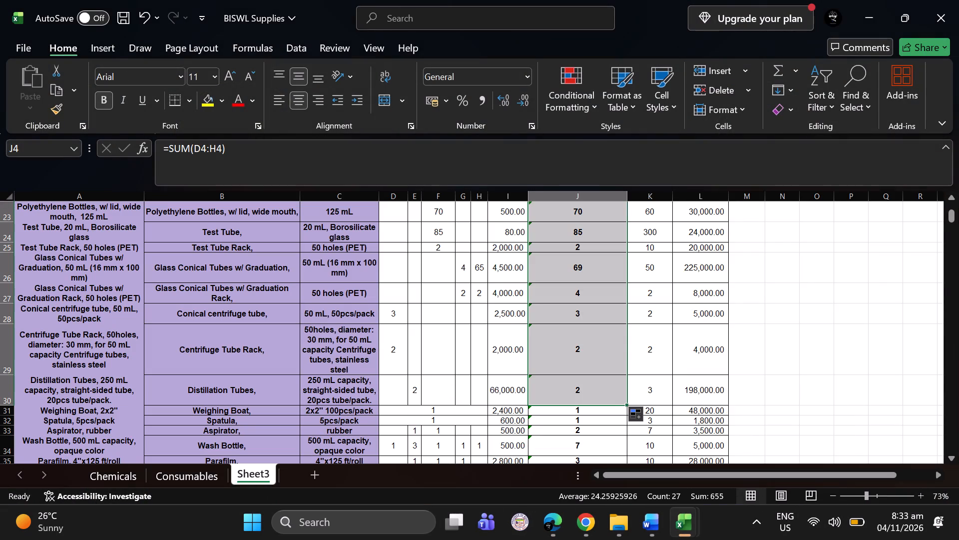
click(120, 482)
scroll(87, 371, up, 1)
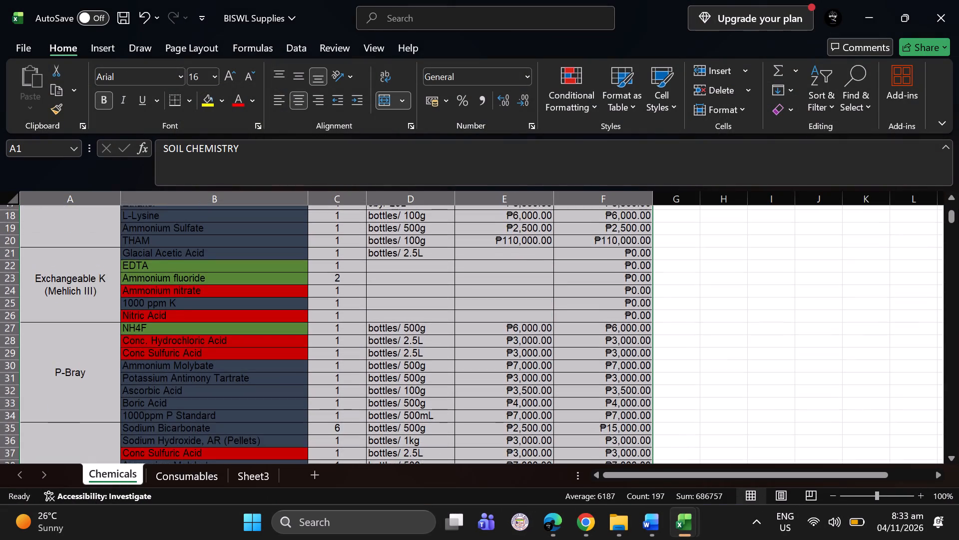
scroll(87, 371, up, 1)
click(42, 269)
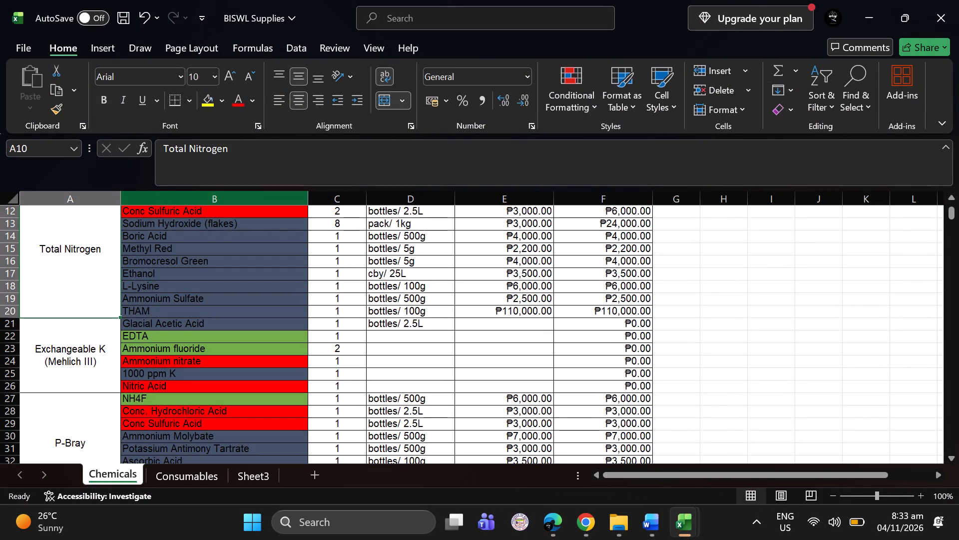
click(238, 149)
key(space)
text(K)
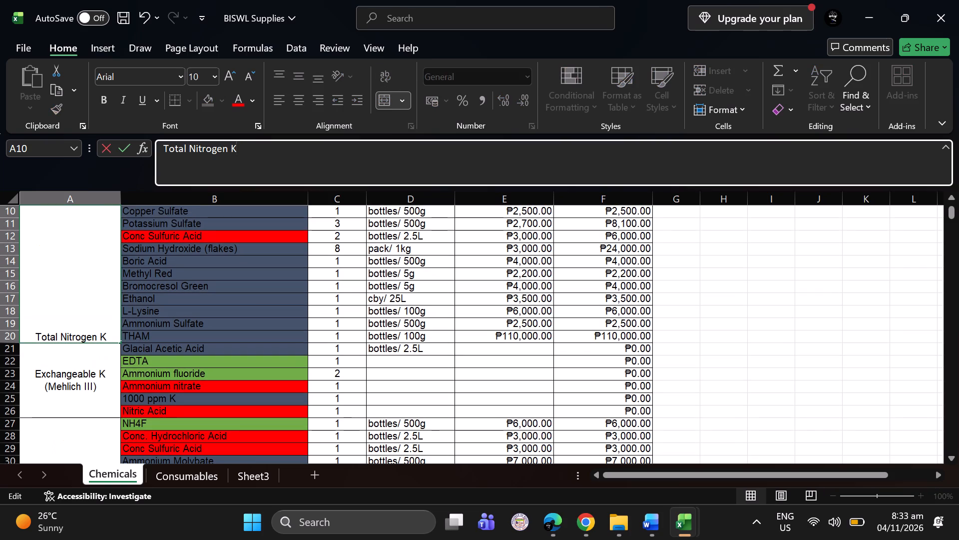
text(jeldahl)
key(shift+parenright)
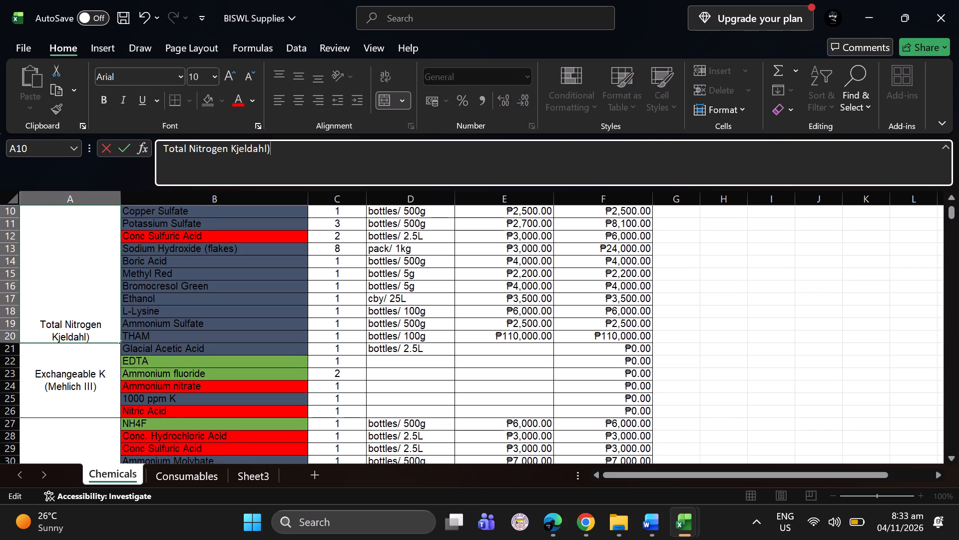
click(233, 150)
key(shift+parenleft)
key(Return)
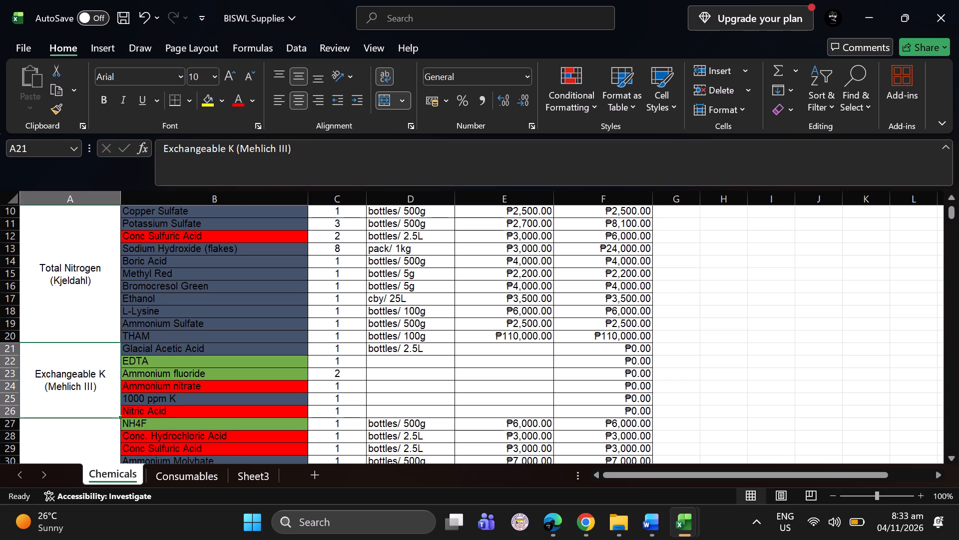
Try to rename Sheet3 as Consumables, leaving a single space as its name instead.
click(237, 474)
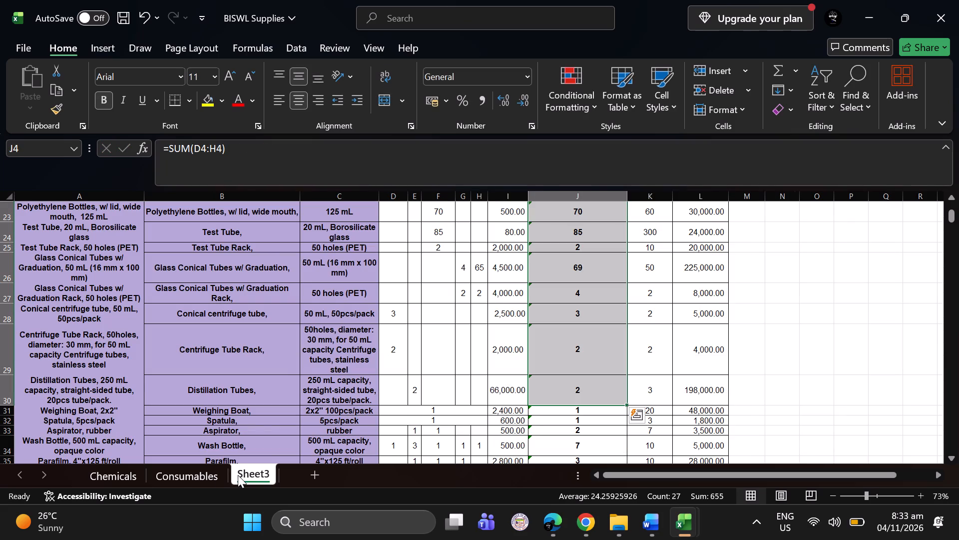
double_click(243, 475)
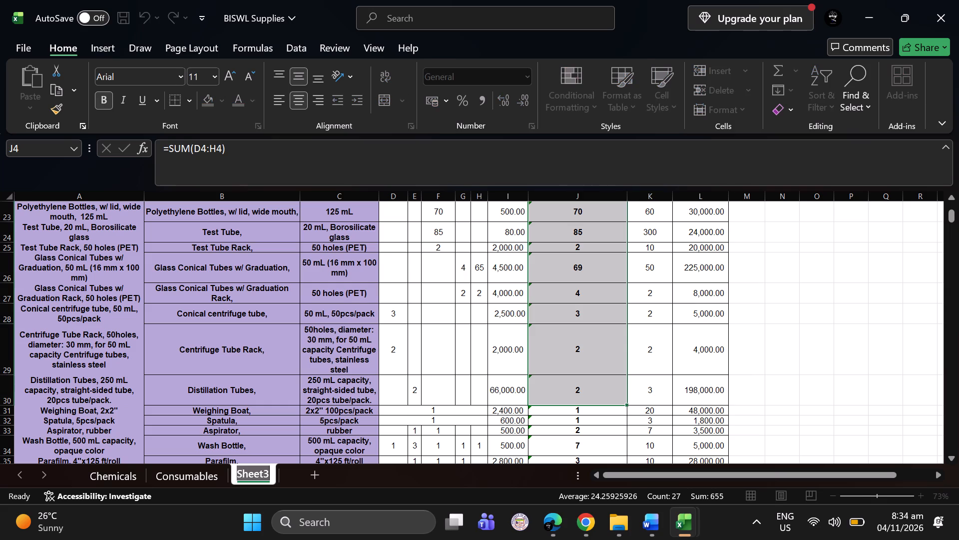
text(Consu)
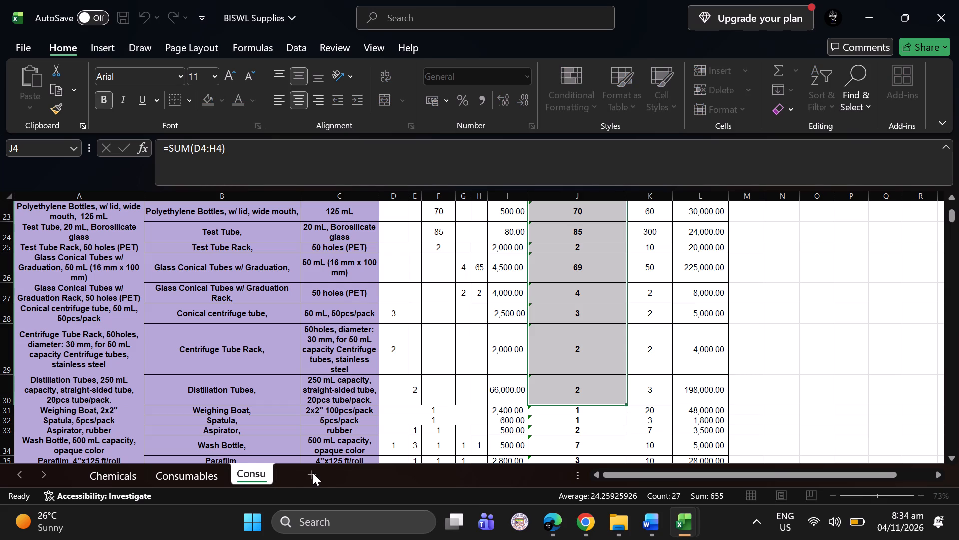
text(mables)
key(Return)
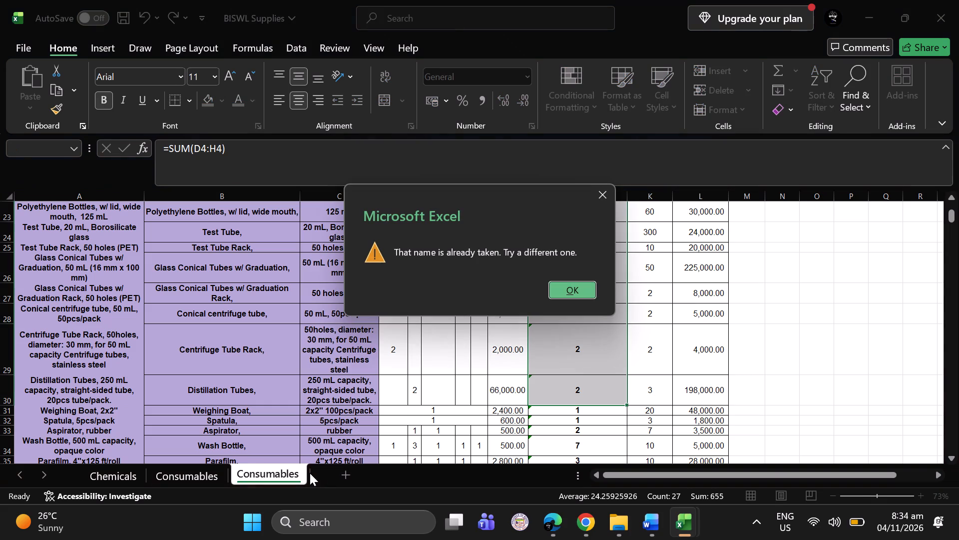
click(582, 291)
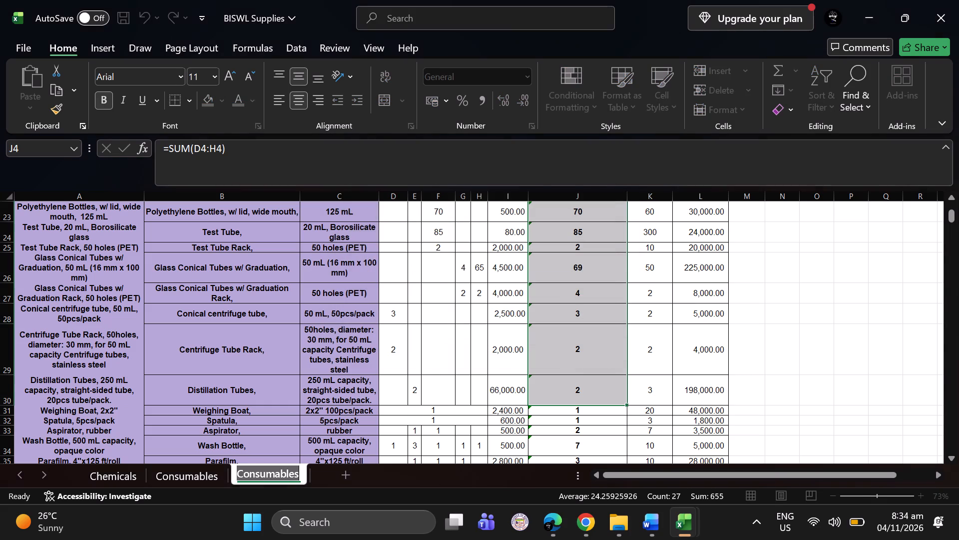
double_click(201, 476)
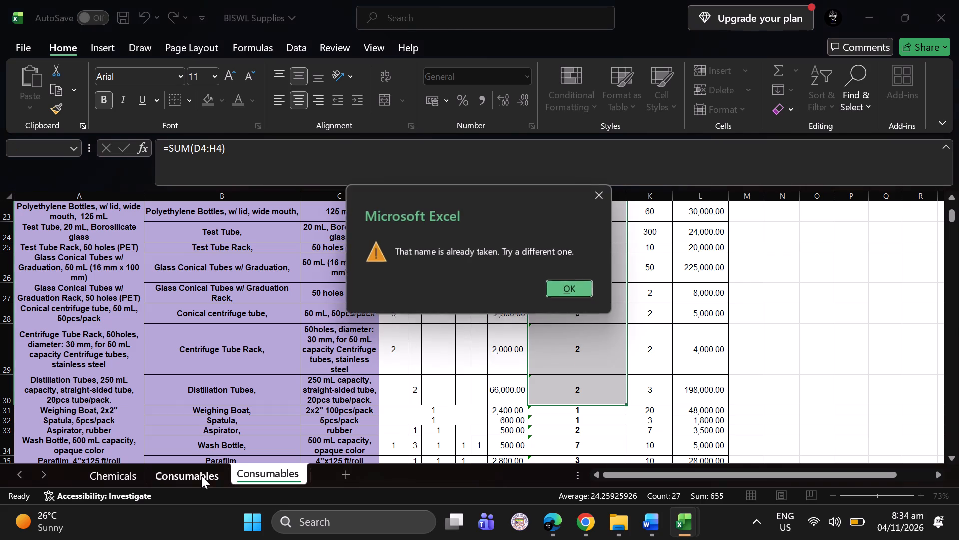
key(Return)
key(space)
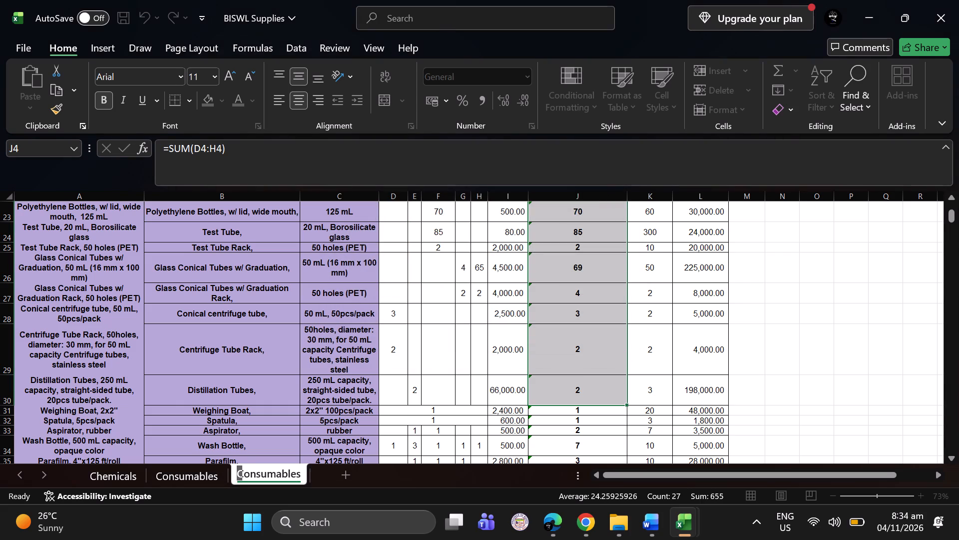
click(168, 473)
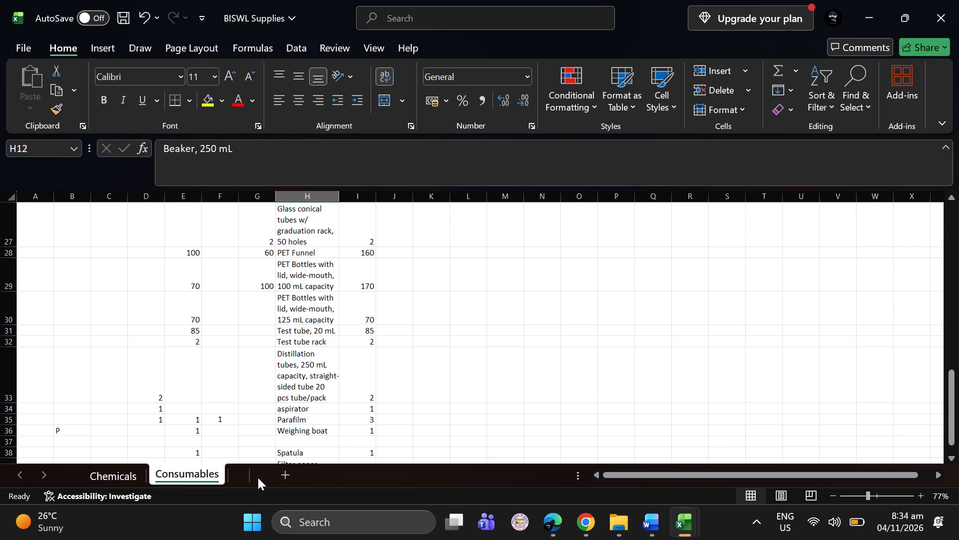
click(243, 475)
Rename the existing Consumables sheet as 1 to free up its name.
click(200, 473)
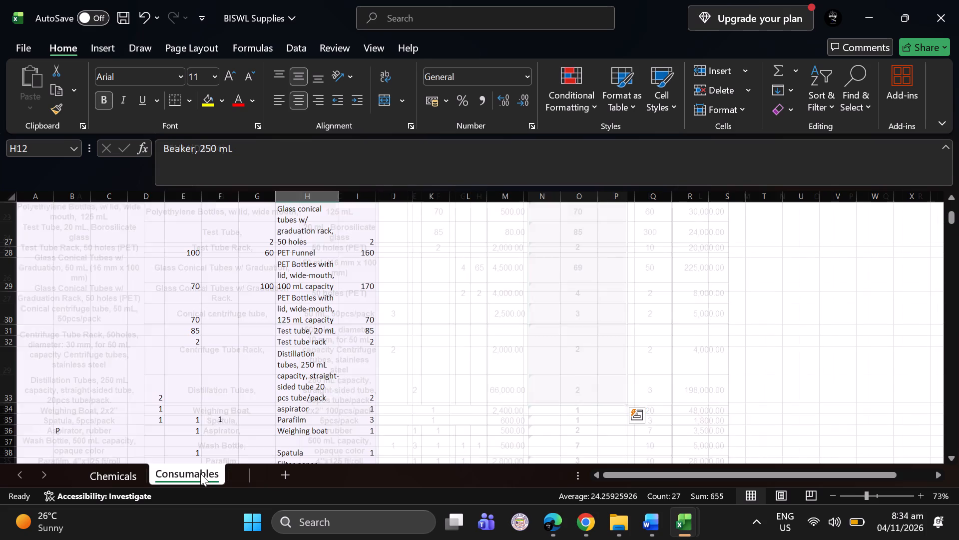
double_click(200, 473)
key(ctrl+a)
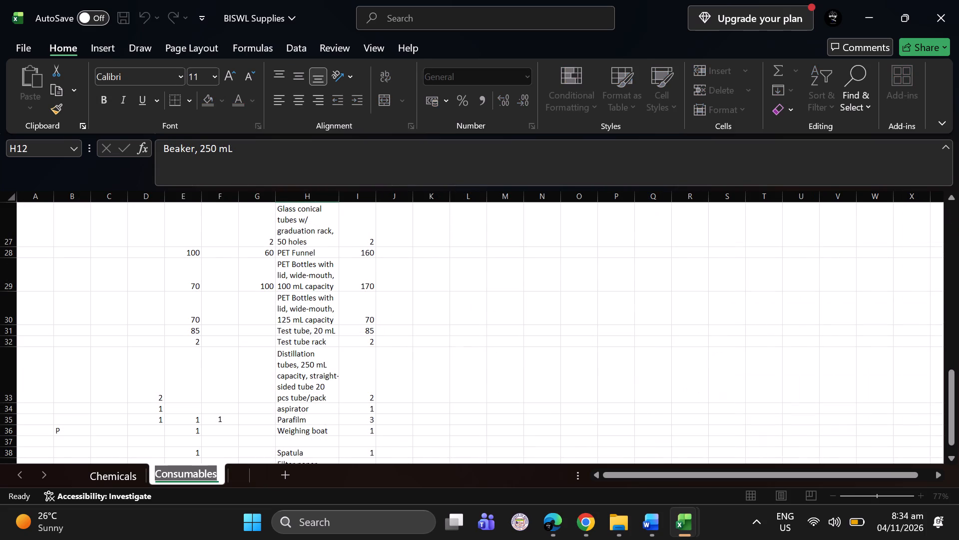
key(BackSpace)
double_click(171, 472)
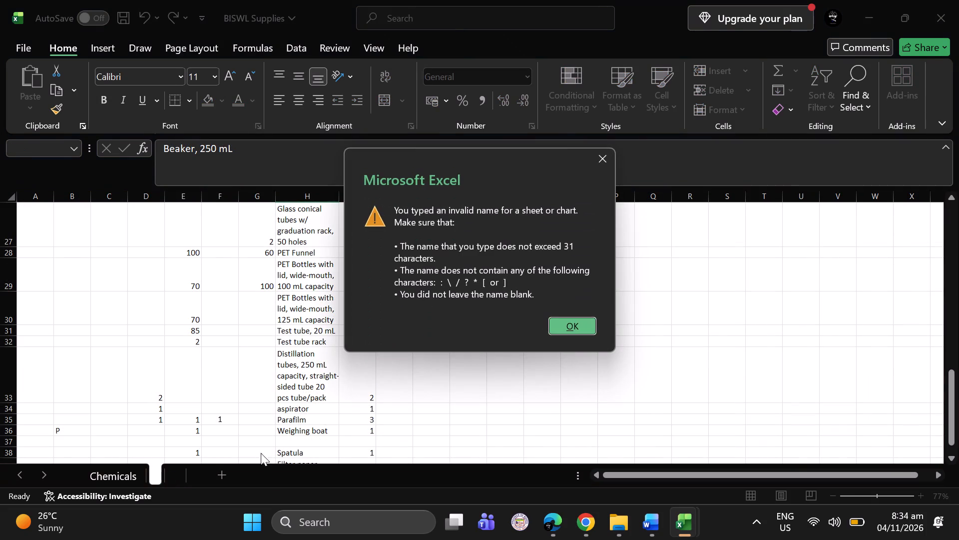
key(Return)
key(1)
key(Return)
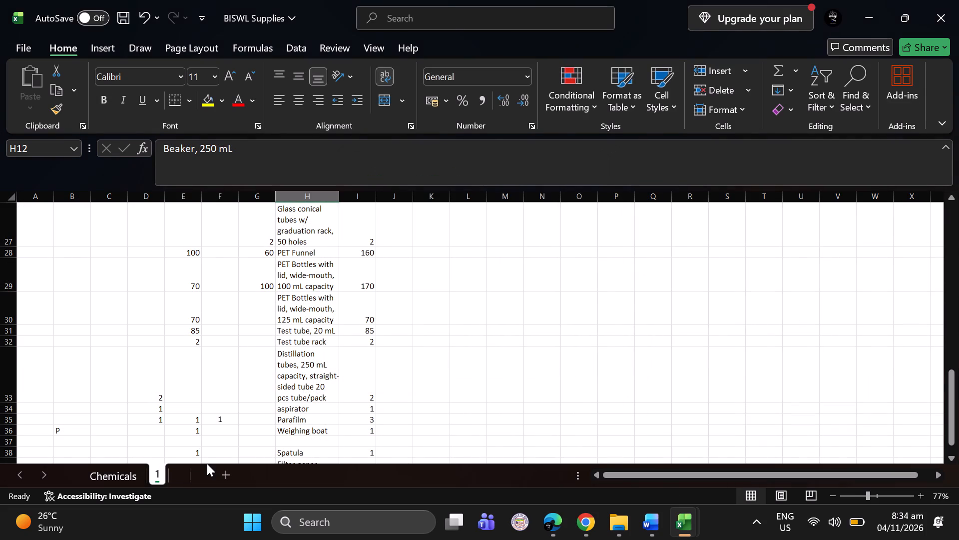
Rename the blank-named lab wares sheet, formerly Sheet3, as Consumables.
double_click(184, 478)
text(Consumables)
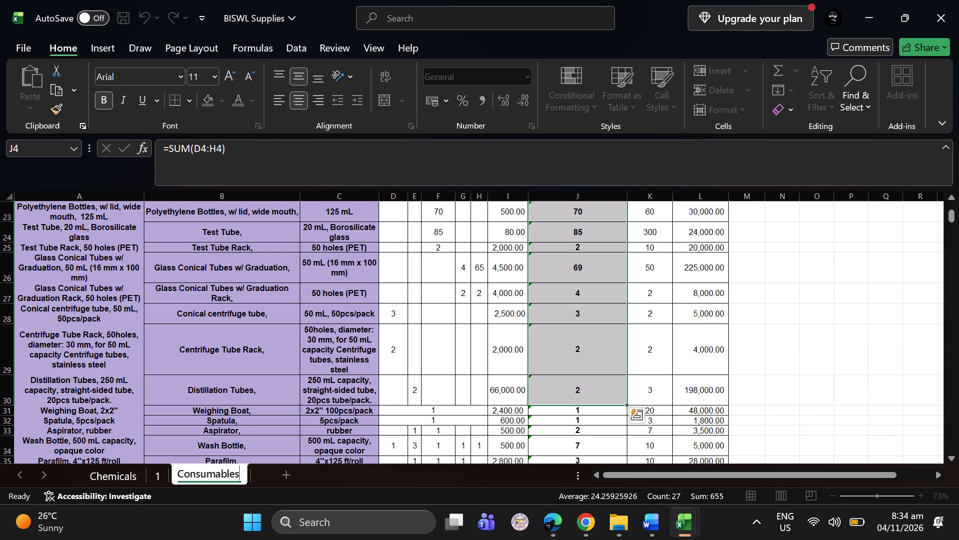
key(Return)
Move sheet 1 after the Consumables sheet so it is the last sheet in the workbook.
drag(157, 475, 201, 480)
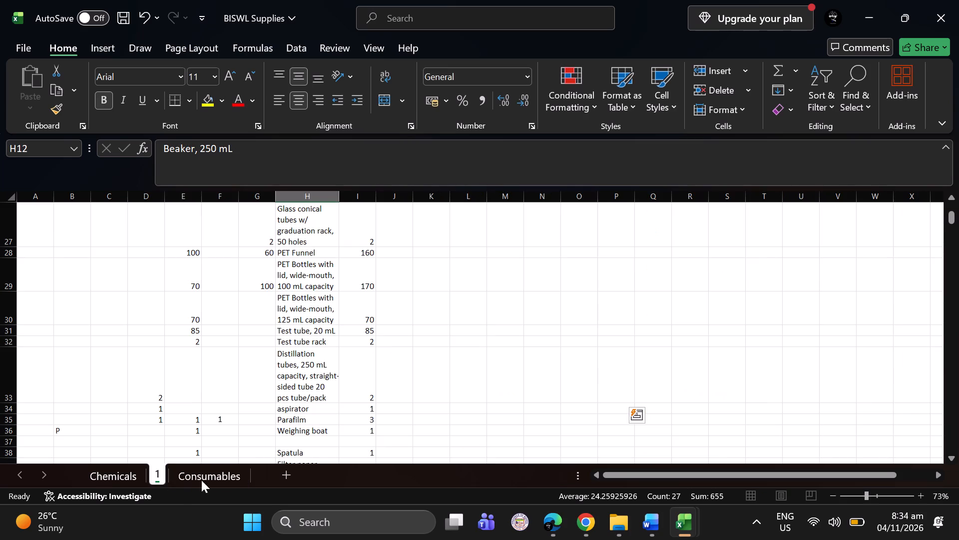
drag(201, 480, 252, 484)
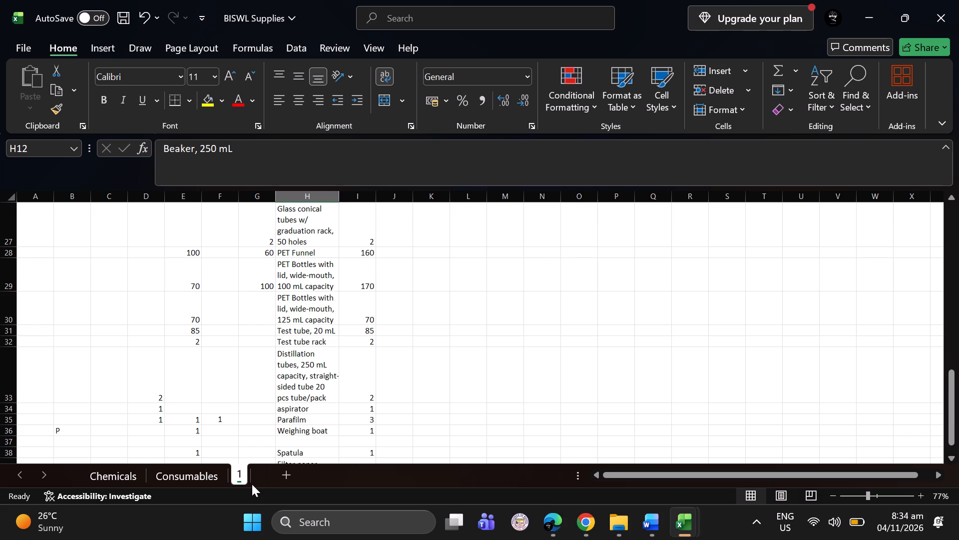
Look through the lab wares rows and quantity formulas on the Consumables sheet.
click(208, 472)
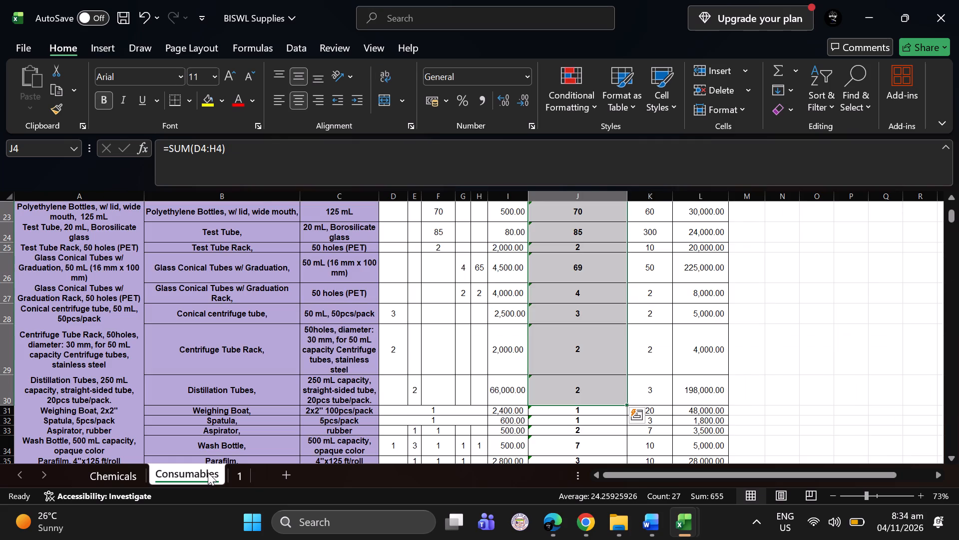
scroll(565, 457, down, 1)
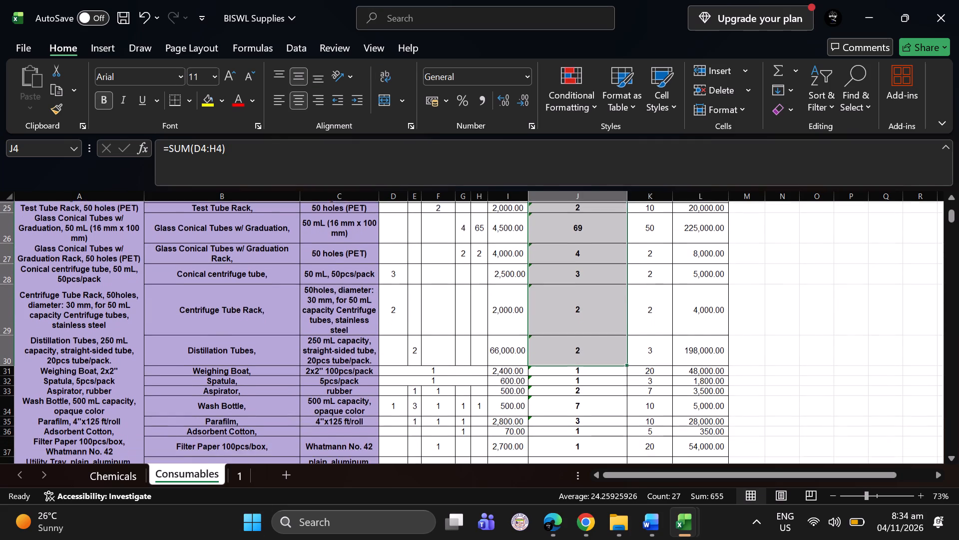
scroll(565, 457, down, 2)
key(Down)
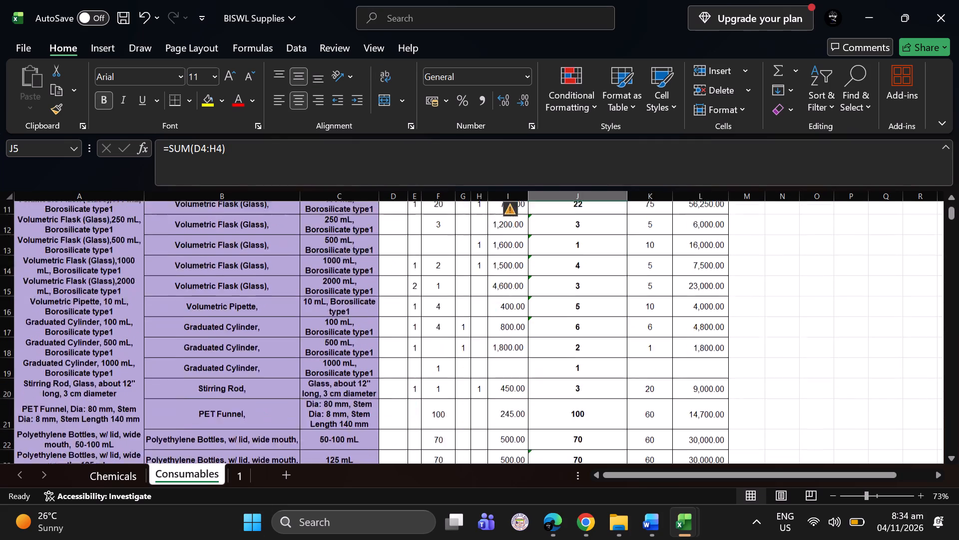
key(Down)
scroll(565, 457, down, 2)
scroll(574, 383, down, 1)
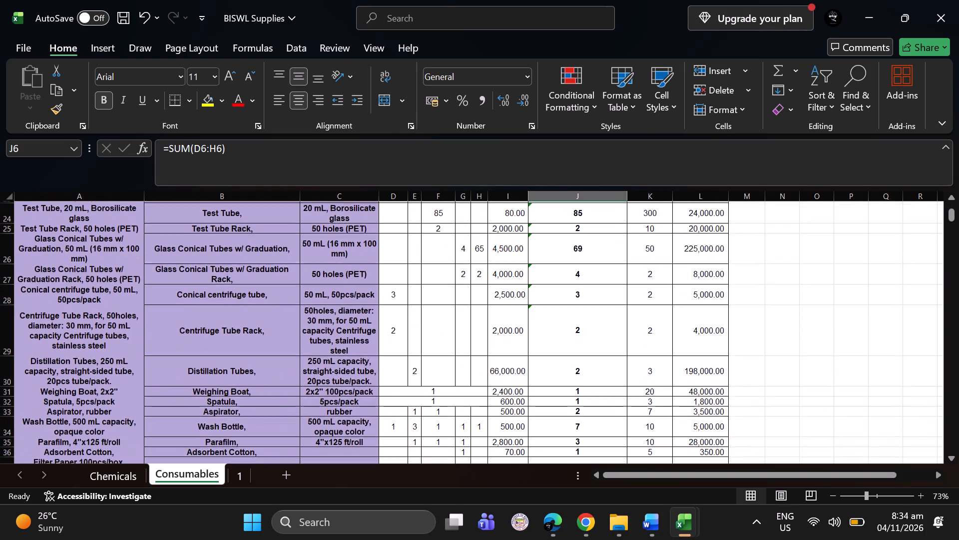
scroll(574, 383, up, 7)
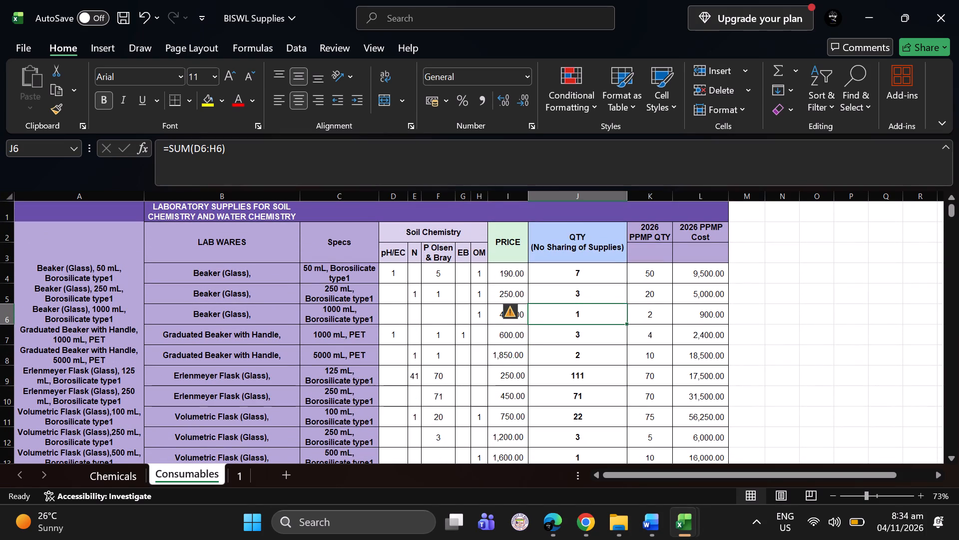
Insert a blank column immediately before the PRICE column on the Consumables sheet.
click(512, 198)
right_click(512, 198)
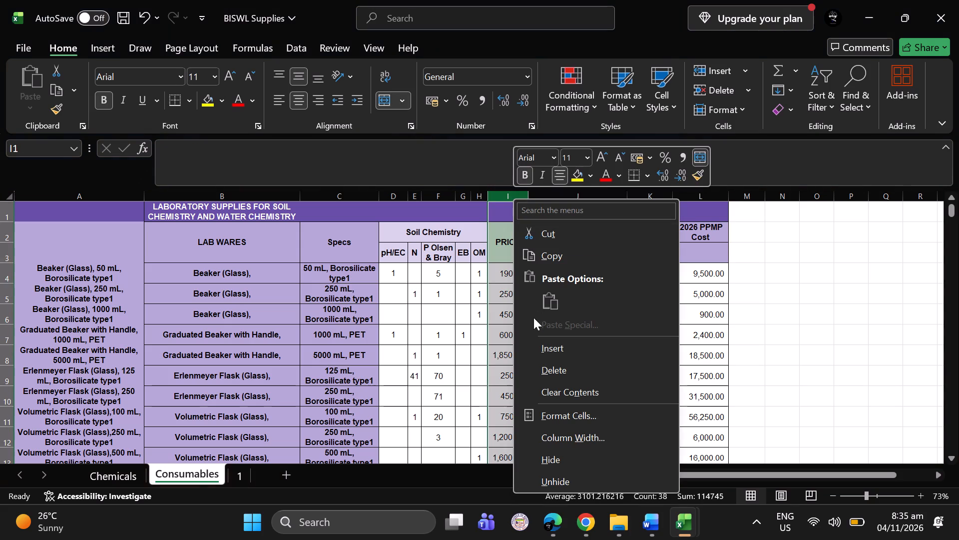
click(546, 345)
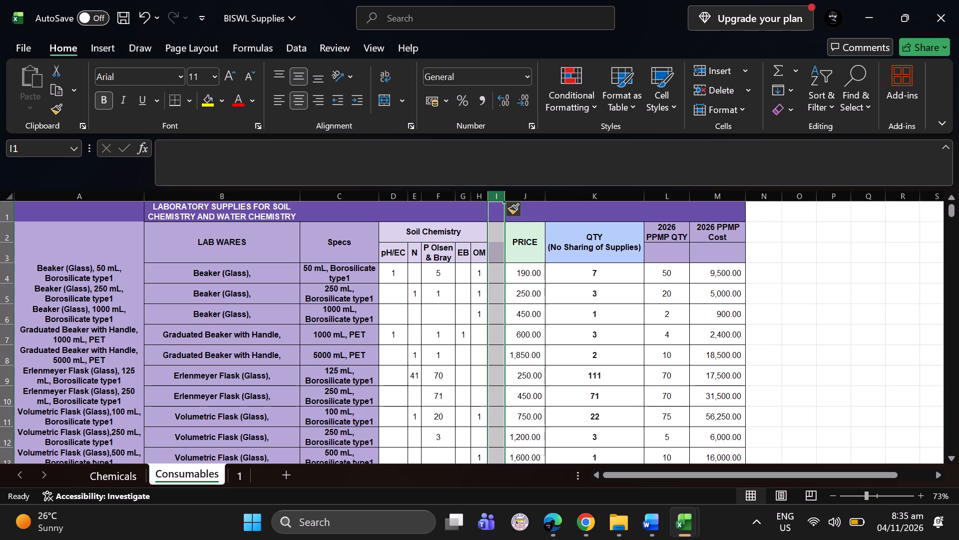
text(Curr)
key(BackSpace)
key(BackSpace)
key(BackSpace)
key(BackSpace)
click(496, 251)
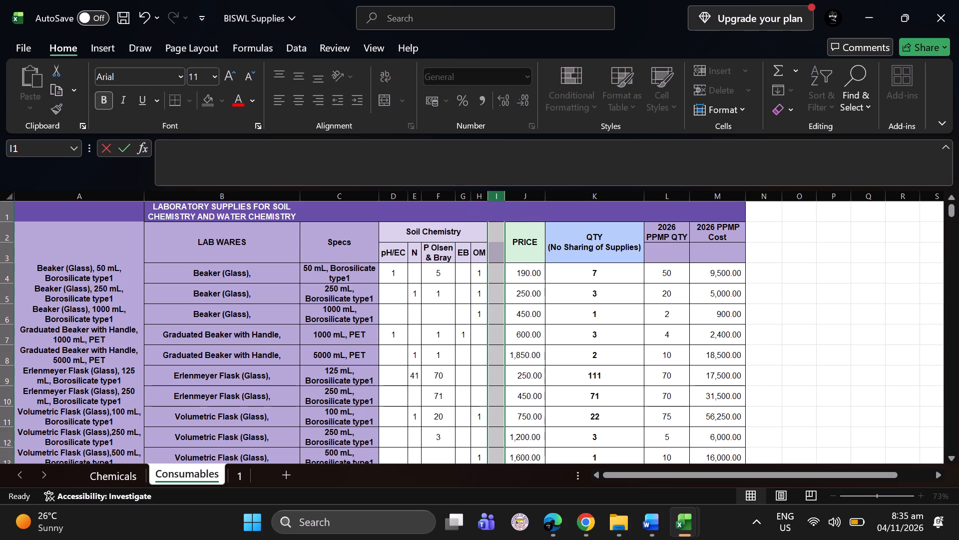
Merge header cells I2 and I3 of the new column into one cell.
drag(496, 235, 496, 245)
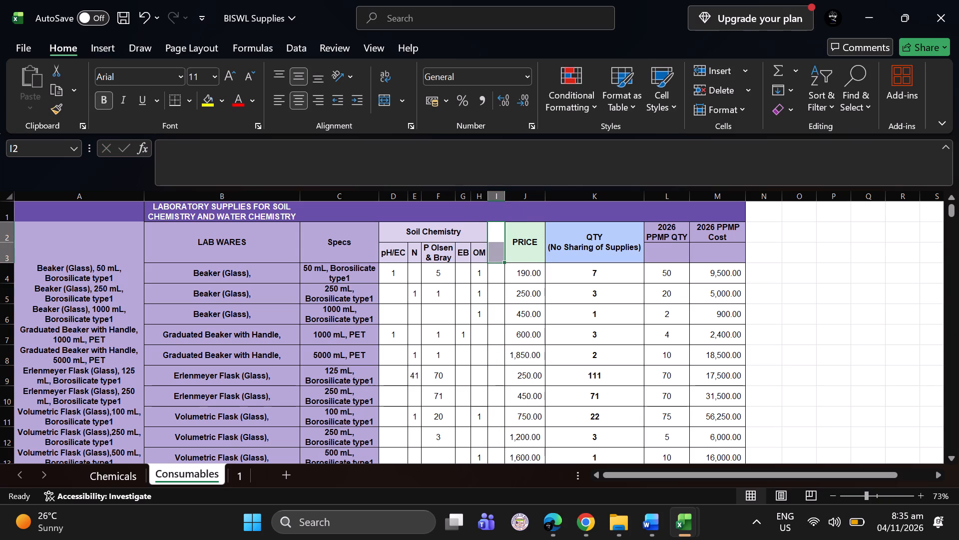
drag(496, 245, 495, 246)
click(383, 91)
Enter the header Current Stock in the merged cell and widen column I to fit the text.
key(c)
key(shift+BackSpace)
text(Currren)
key(BackSpace)
key(BackSpace)
key(BackSpace)
key(BackSpace)
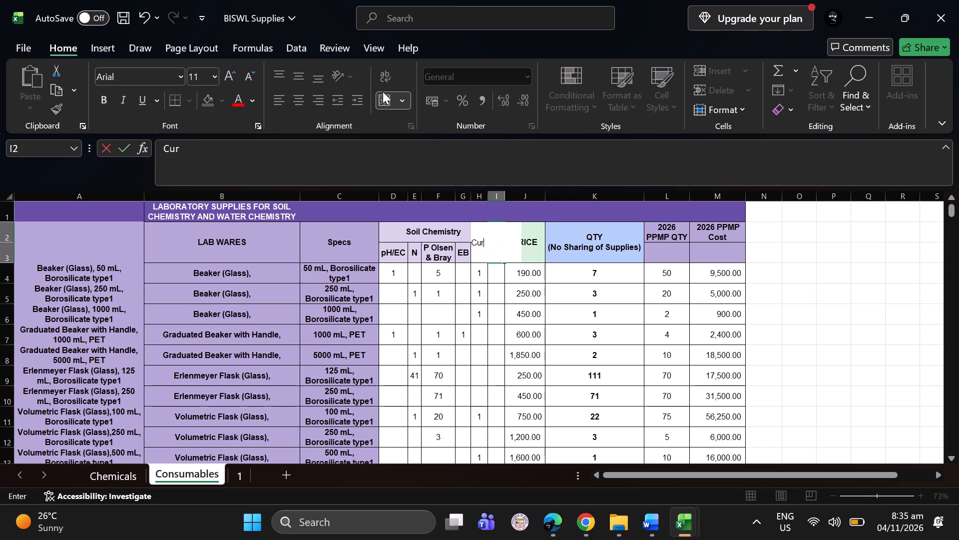
text(rent Stock)
key(Return)
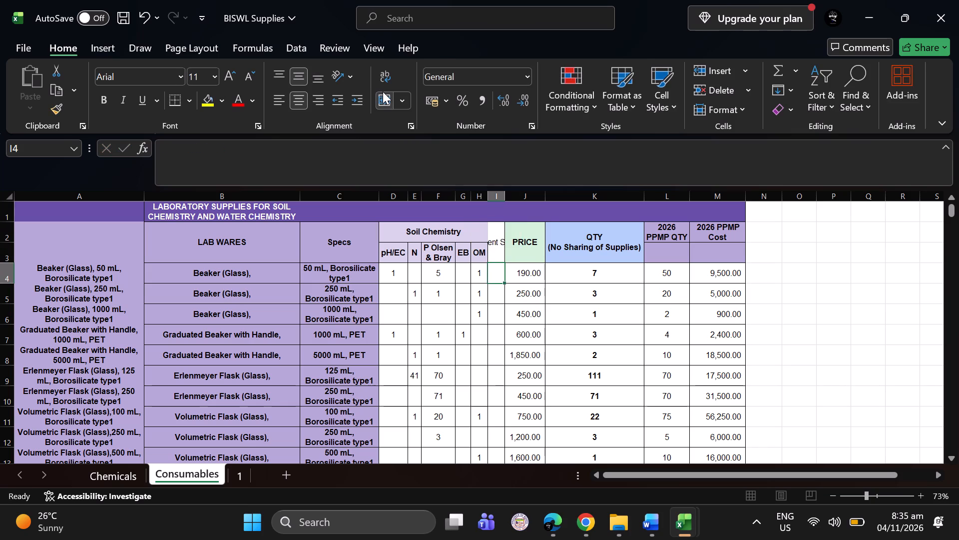
drag(504, 193, 536, 195)
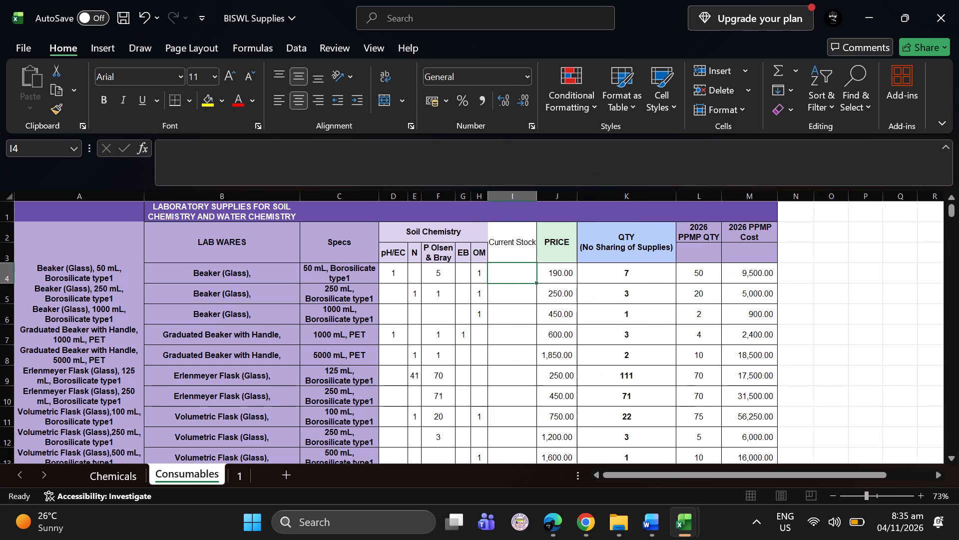
Apply an outline border to the Current Stock header cell through the cell formatting settings.
click(512, 240)
click(713, 107)
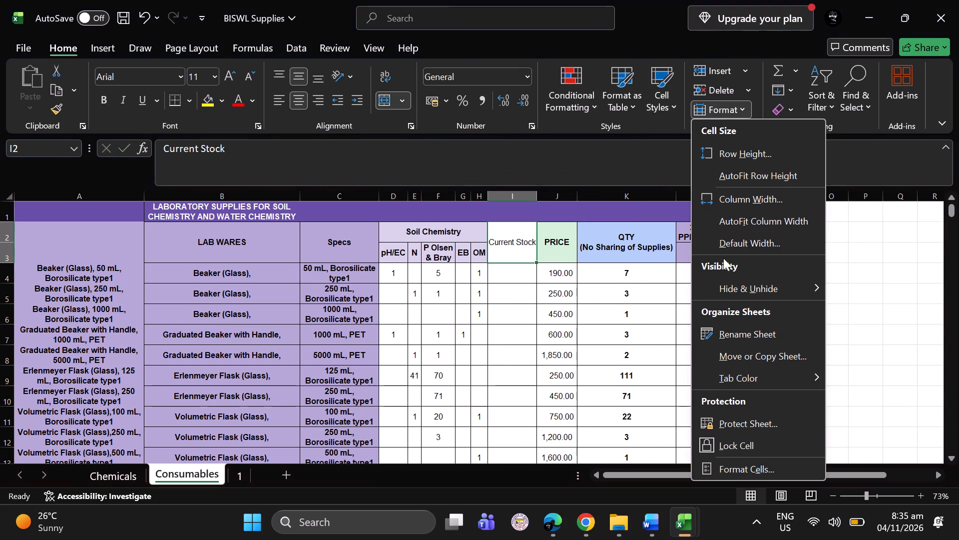
click(738, 461)
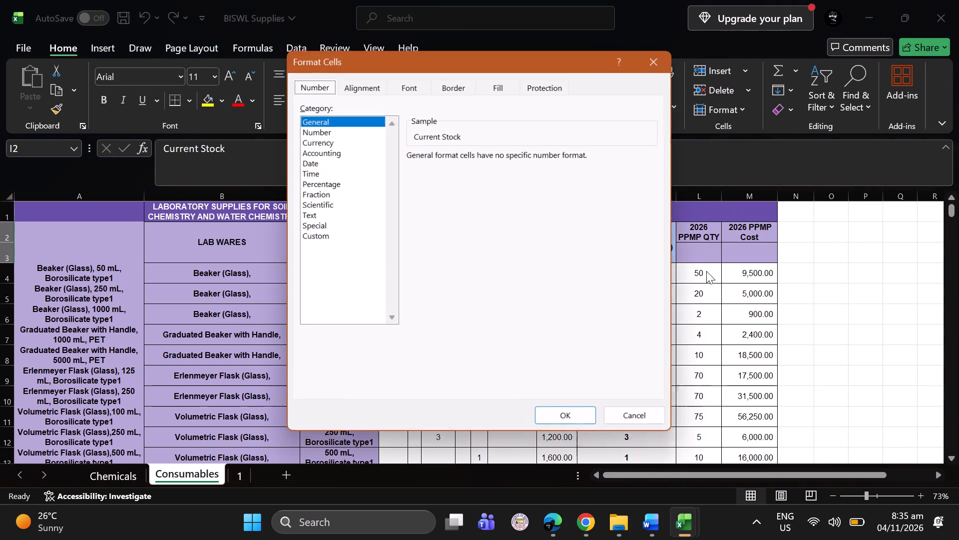
click(452, 86)
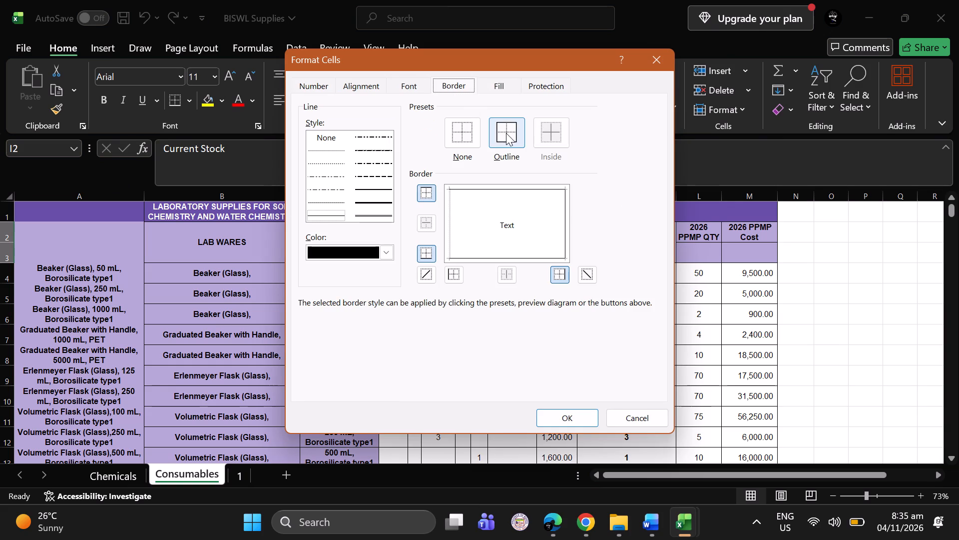
click(506, 133)
click(560, 410)
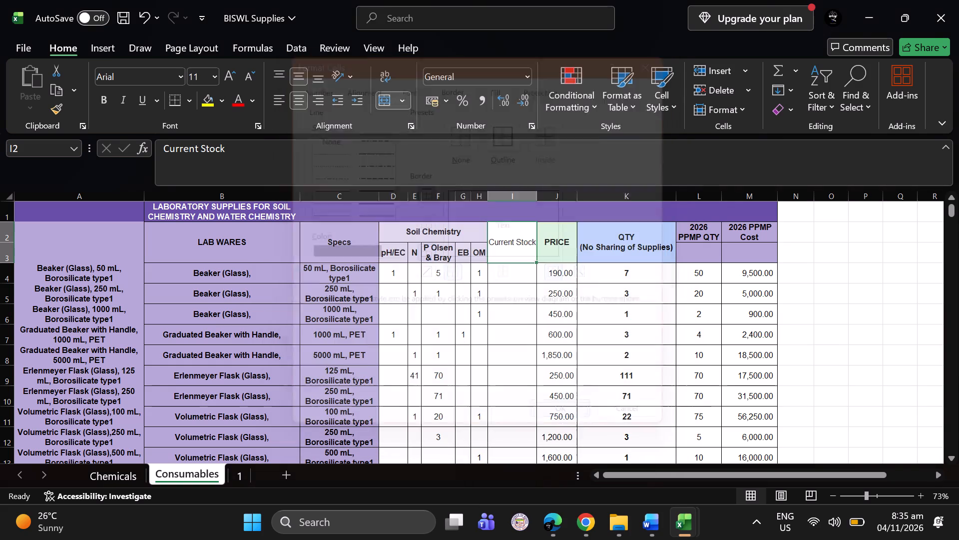
Make the Current Stock header bold and wrap its text onto two lines in a narrower column.
key(ctrl+b)
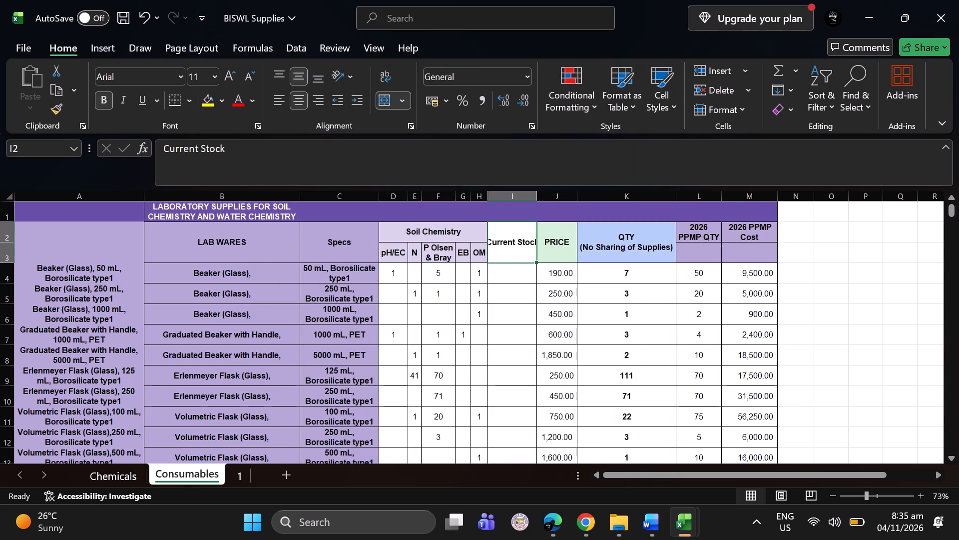
drag(537, 191, 545, 192)
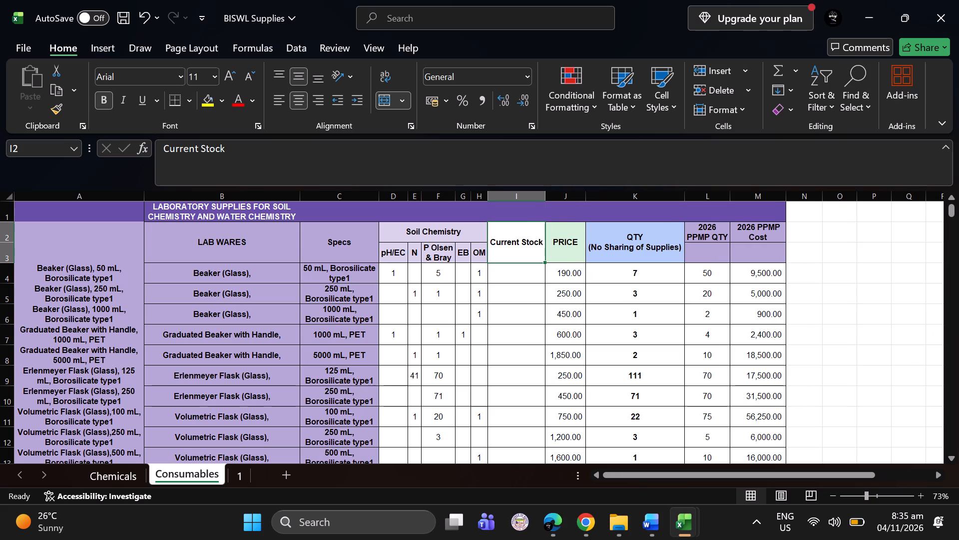
drag(545, 192, 531, 192)
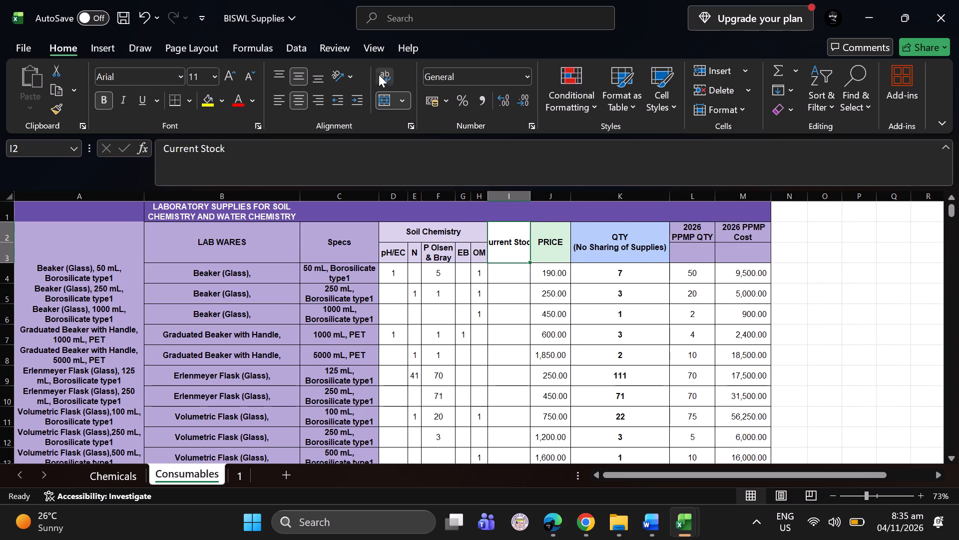
click(386, 75)
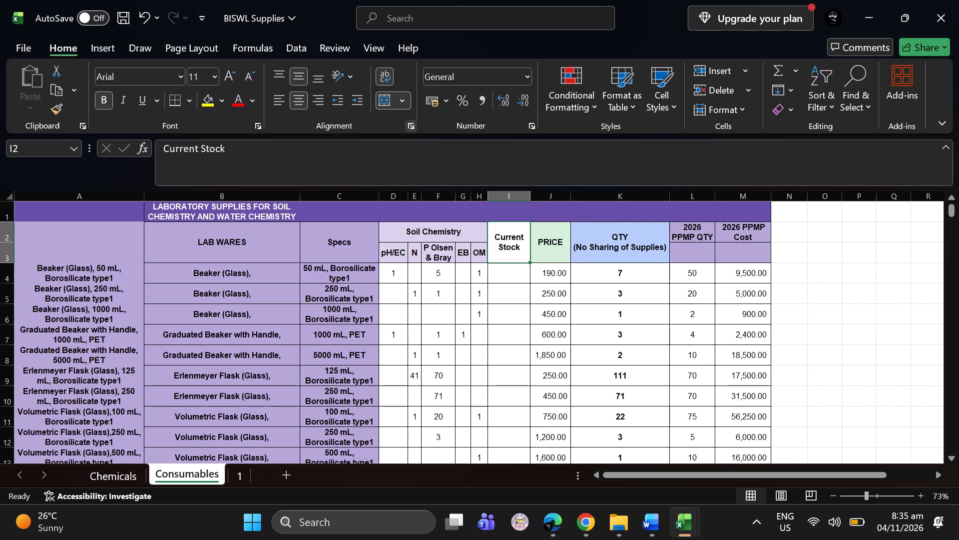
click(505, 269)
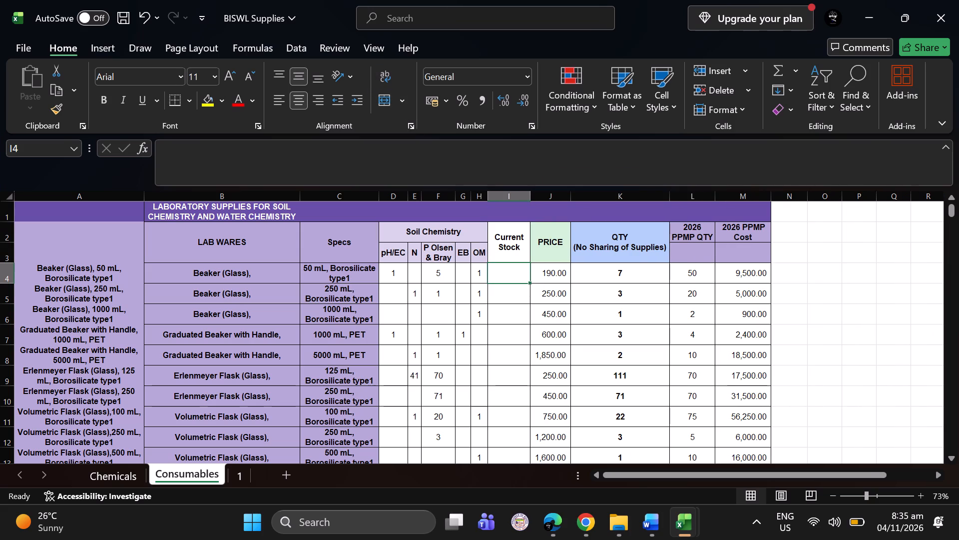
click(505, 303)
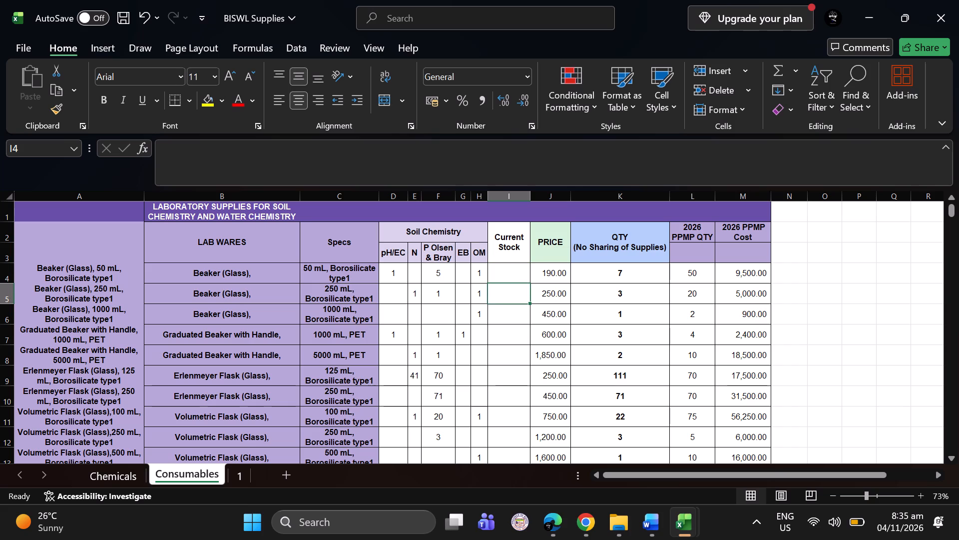
Change the year to 2027 in the PPMP QTY and PPMP Cost column headers.
click(705, 238)
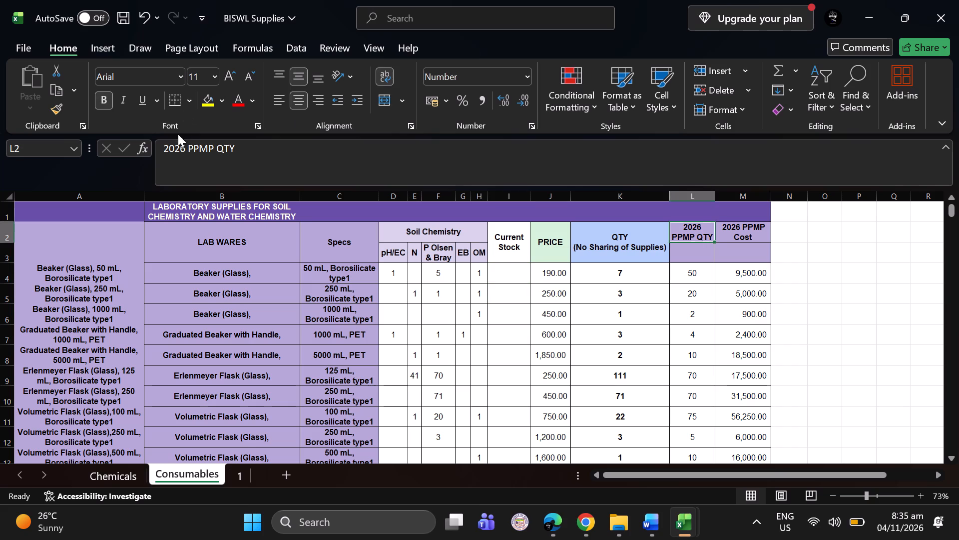
drag(184, 143, 141, 143)
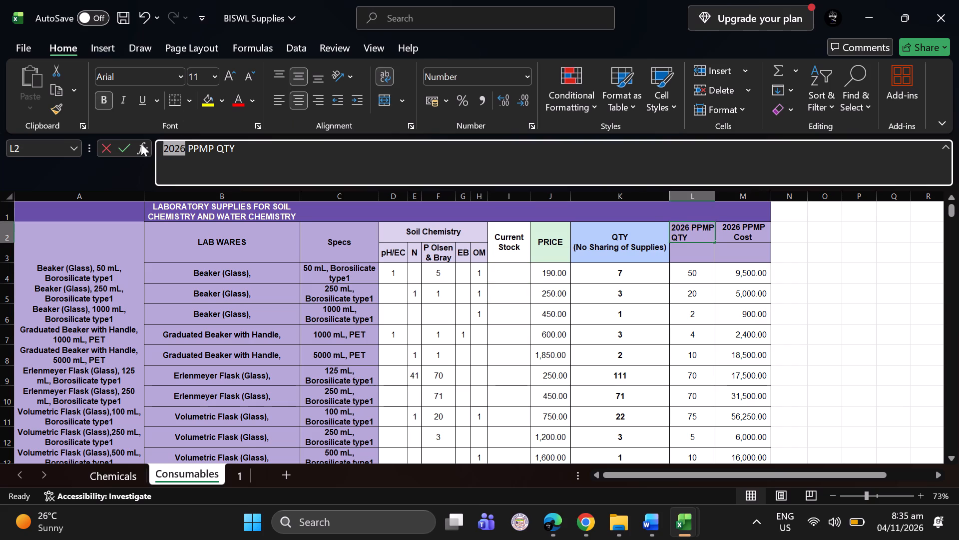
text(2027)
key(Return)
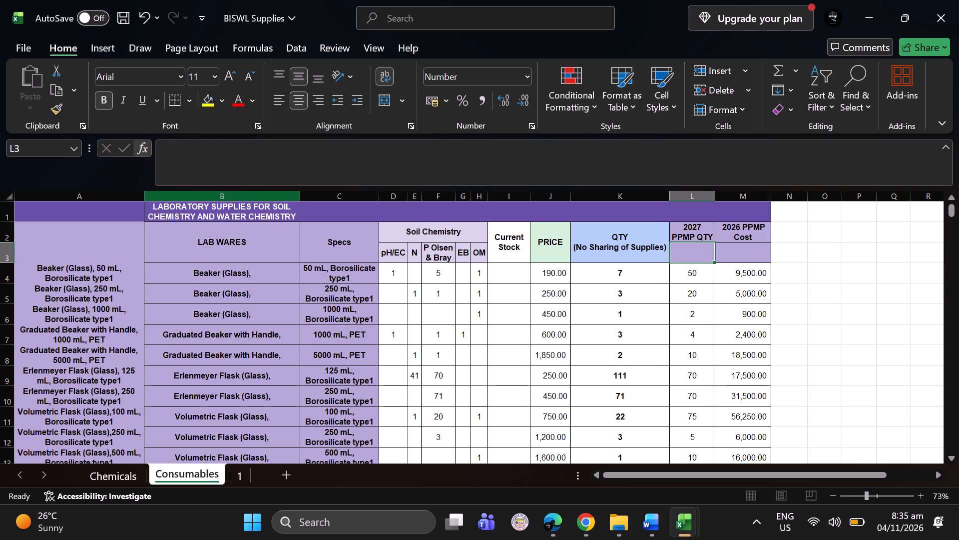
click(737, 225)
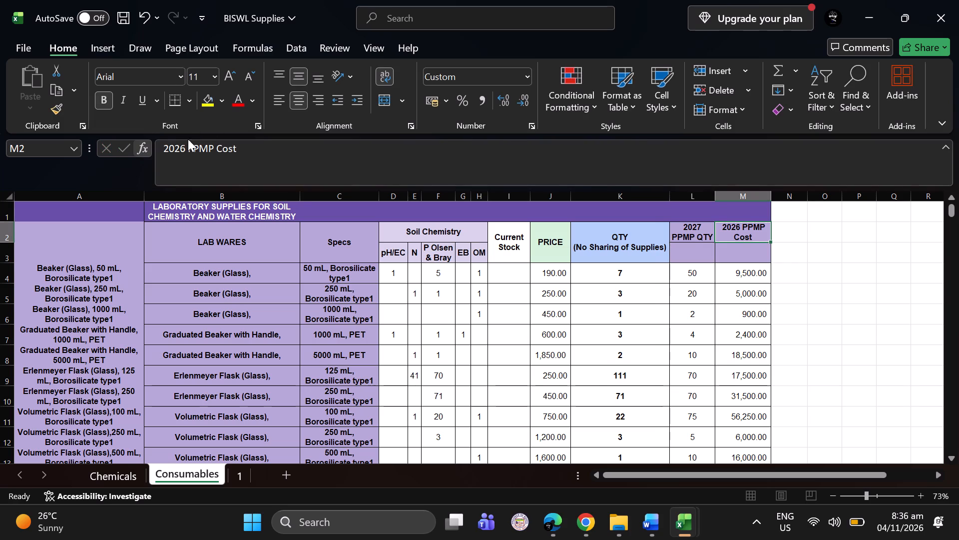
drag(184, 143, 135, 145)
text(2027)
key(Return)
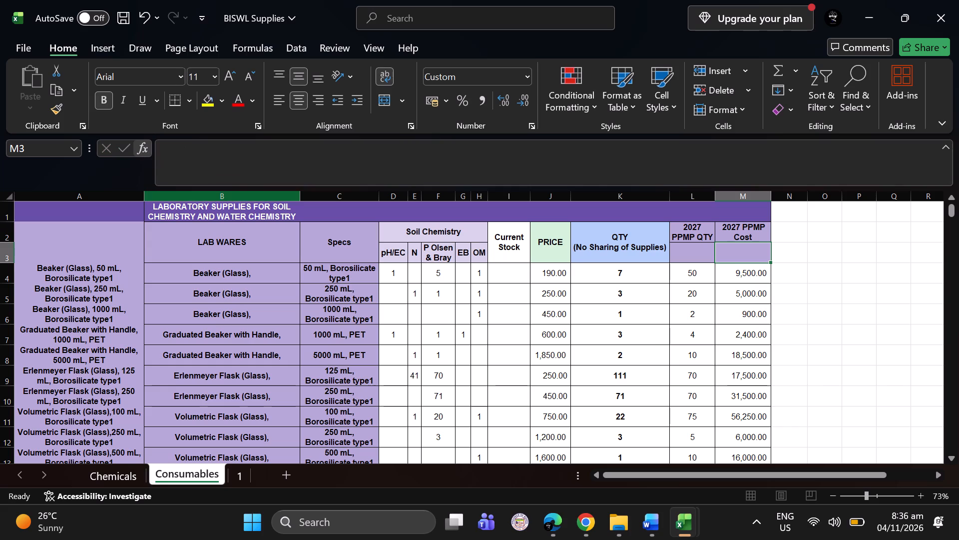
Fill the Current Stock header cell with Gold, Accent 4, Lighter 40%.
click(506, 250)
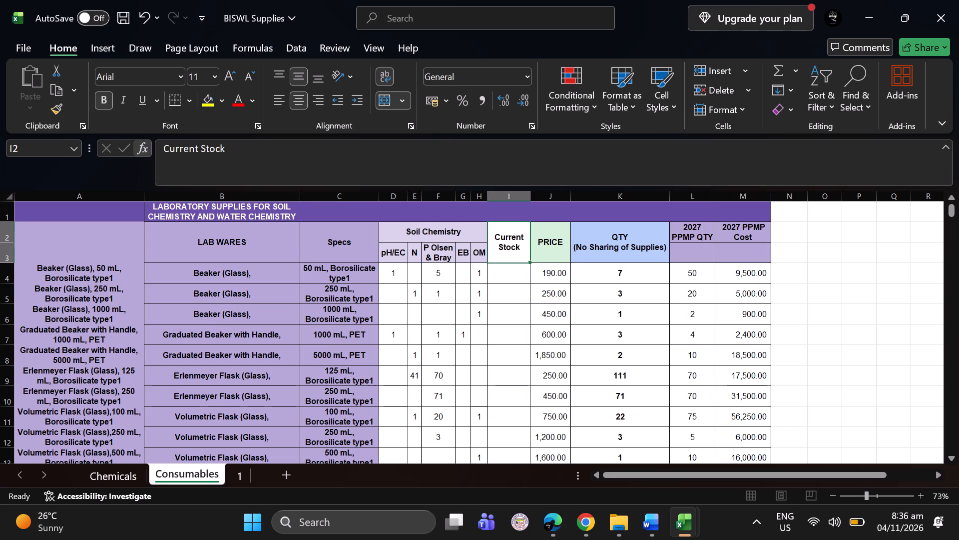
click(622, 110)
click(673, 104)
click(673, 104)
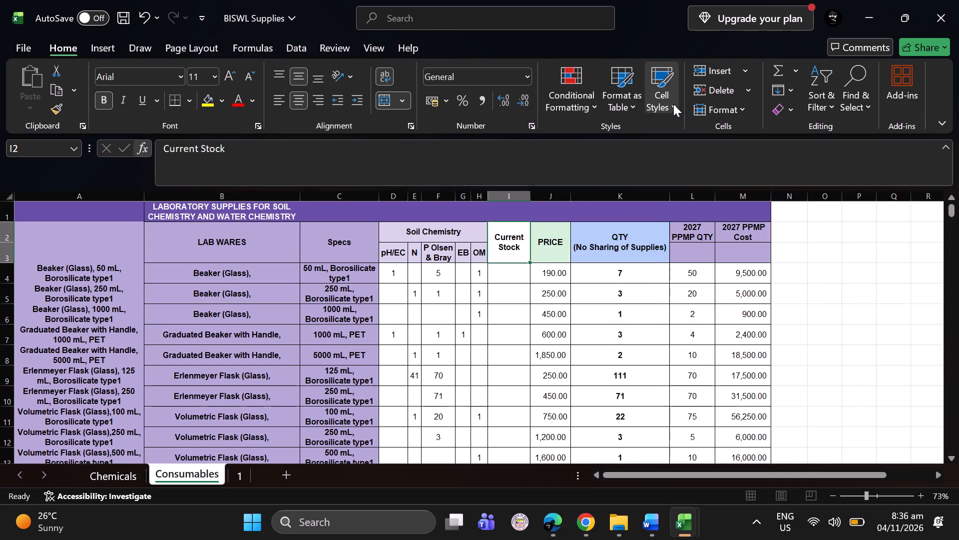
click(673, 104)
click(673, 104)
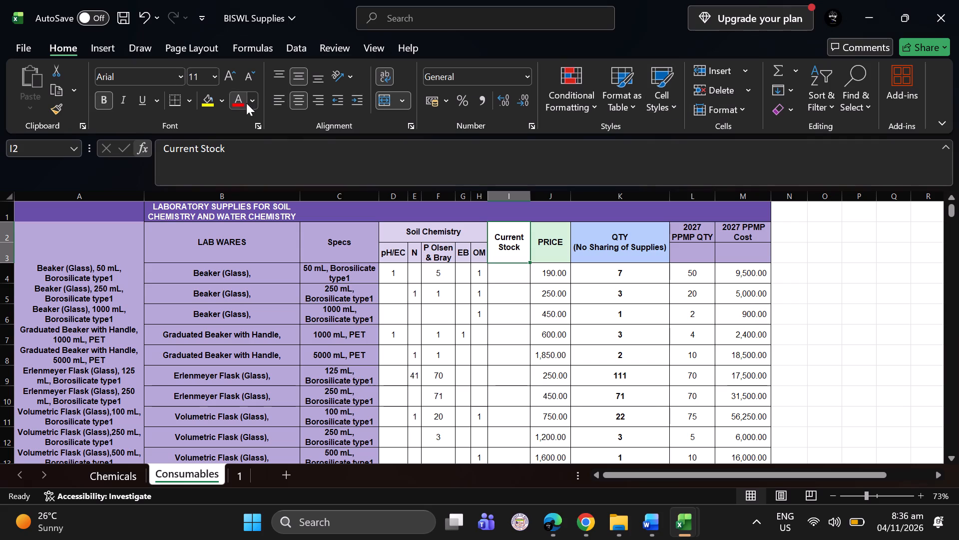
click(226, 102)
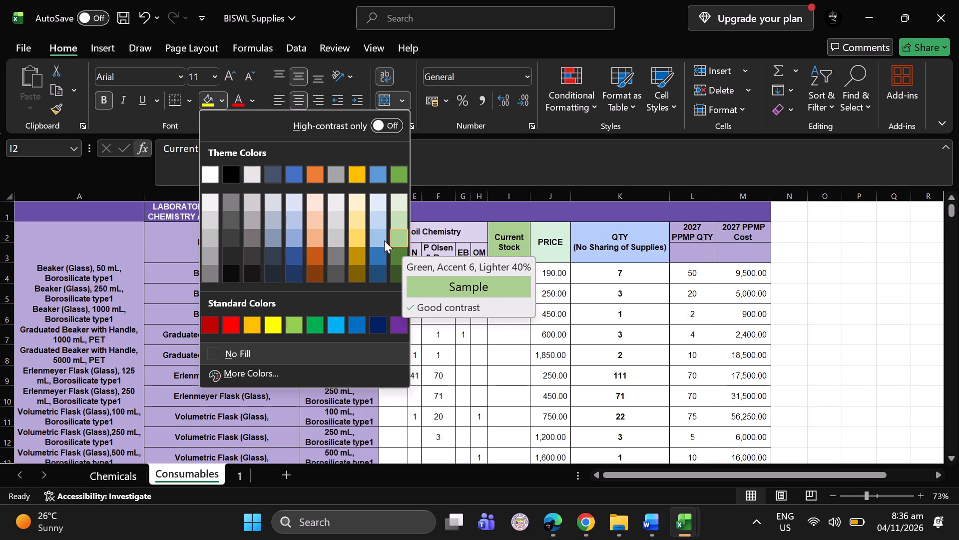
click(355, 240)
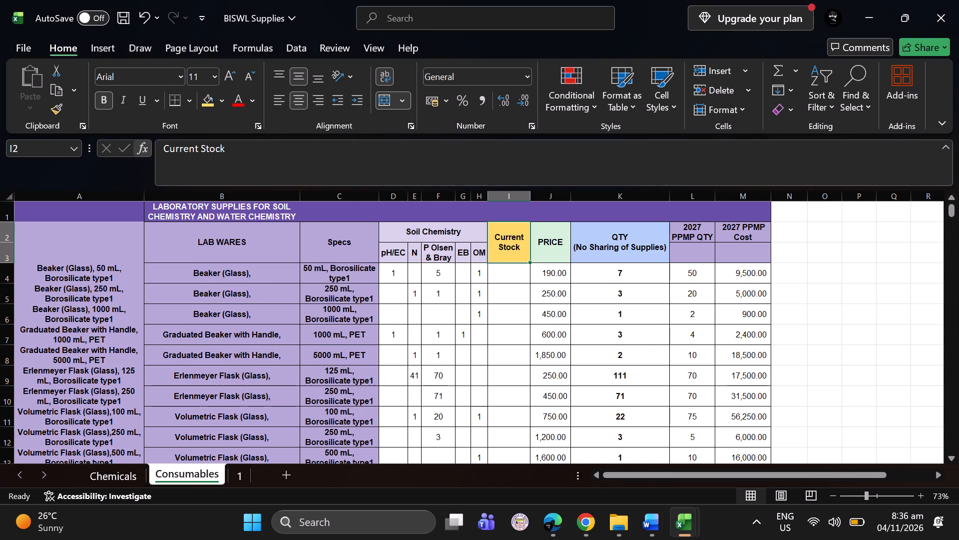
Change the fill of the Current Stock header cell to the medium blue-gray theme shade.
click(504, 274)
click(508, 251)
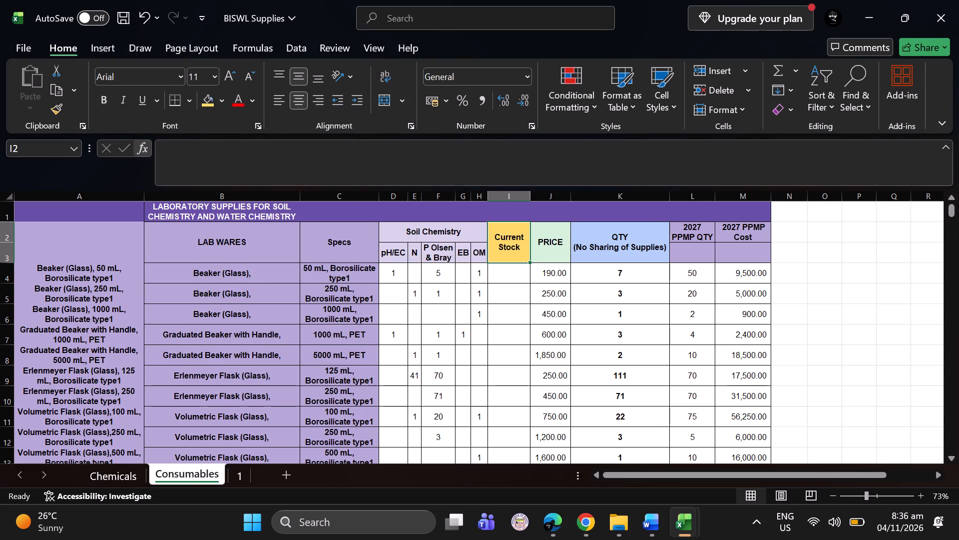
right_click(508, 251)
click(509, 251)
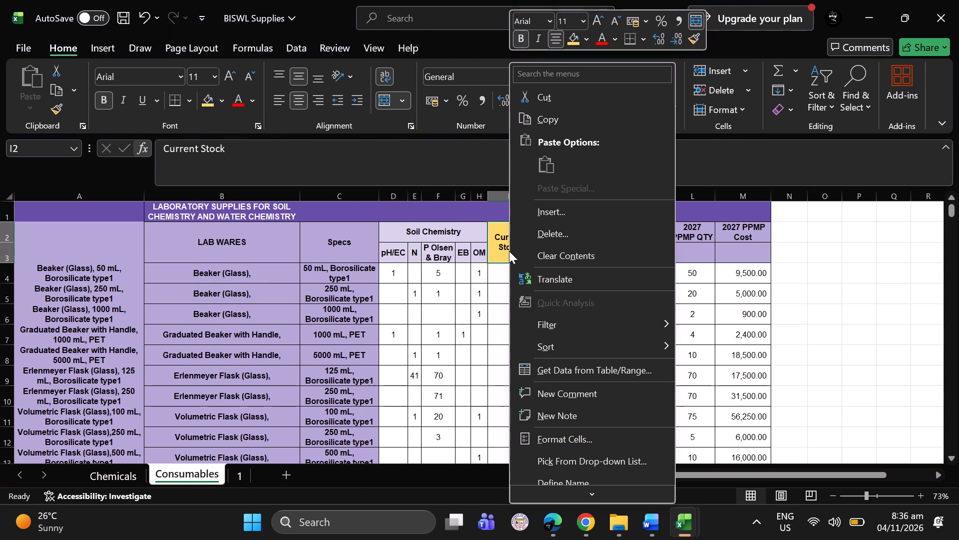
click(223, 102)
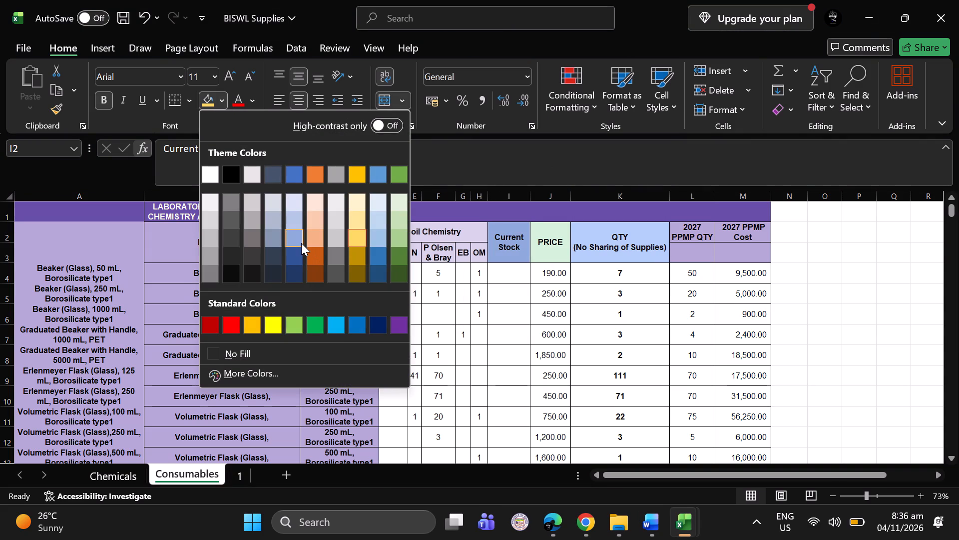
click(276, 238)
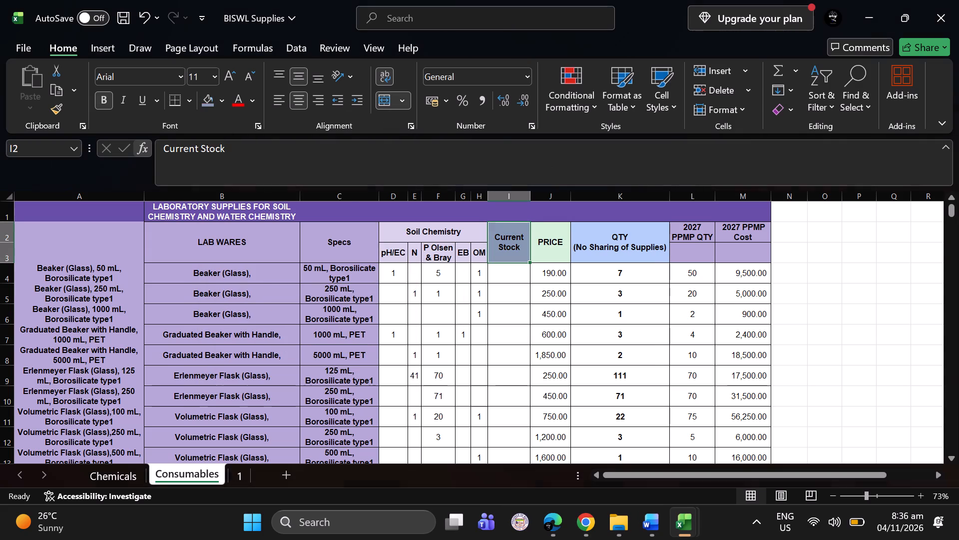
click(530, 301)
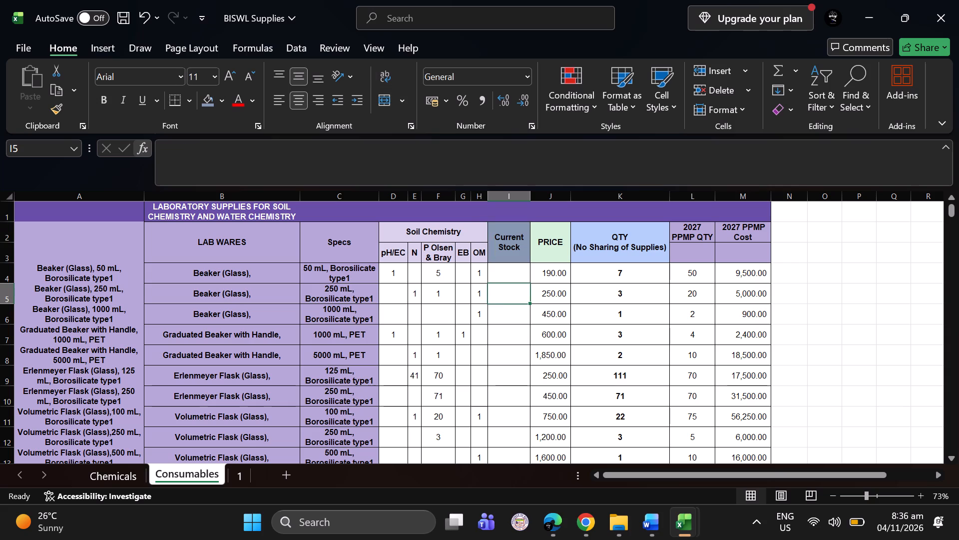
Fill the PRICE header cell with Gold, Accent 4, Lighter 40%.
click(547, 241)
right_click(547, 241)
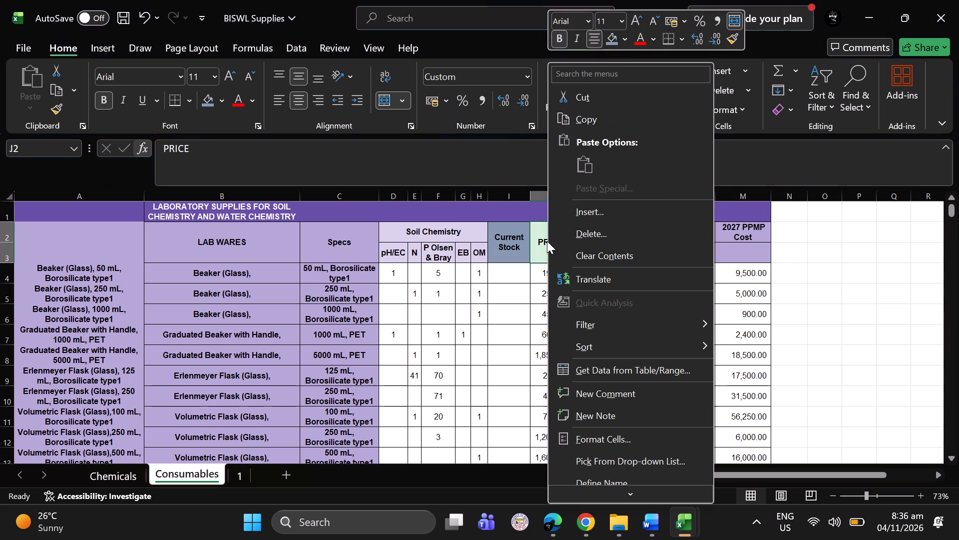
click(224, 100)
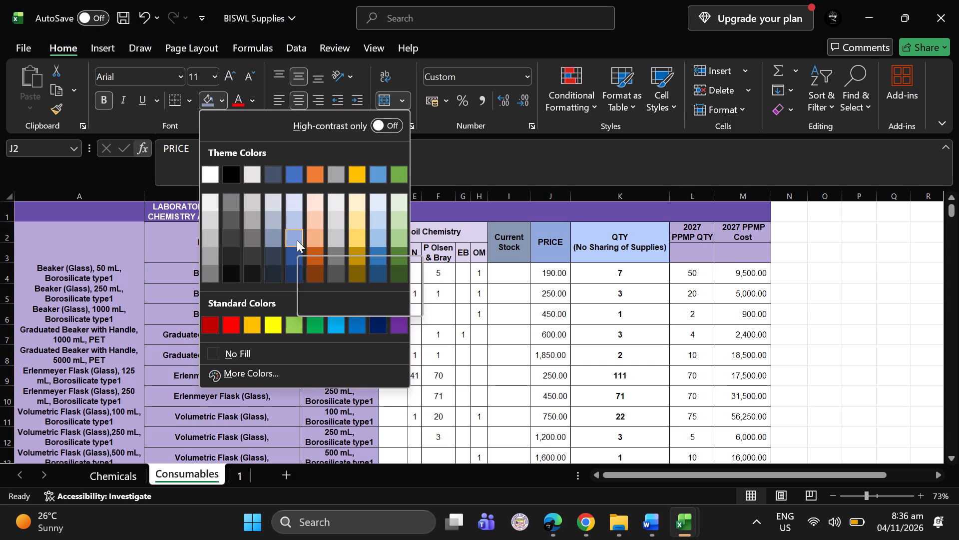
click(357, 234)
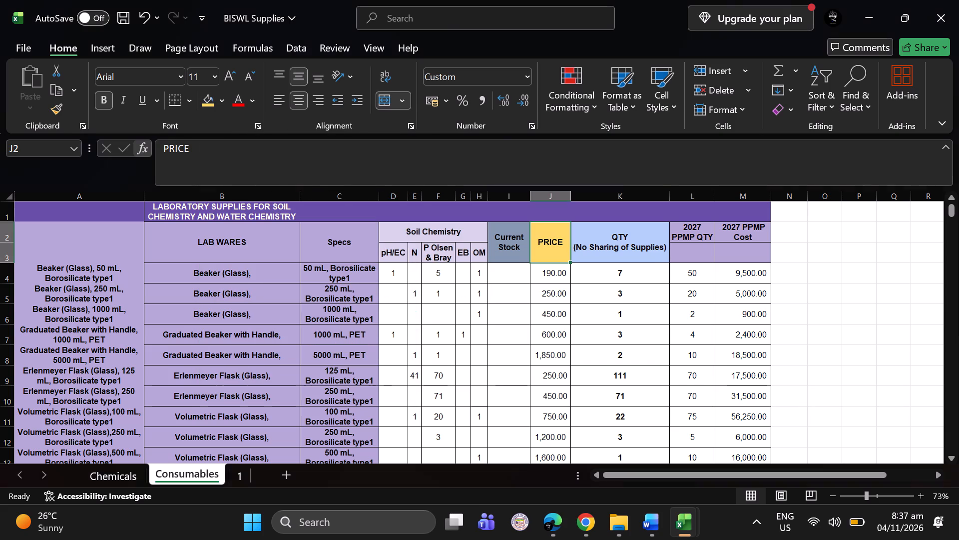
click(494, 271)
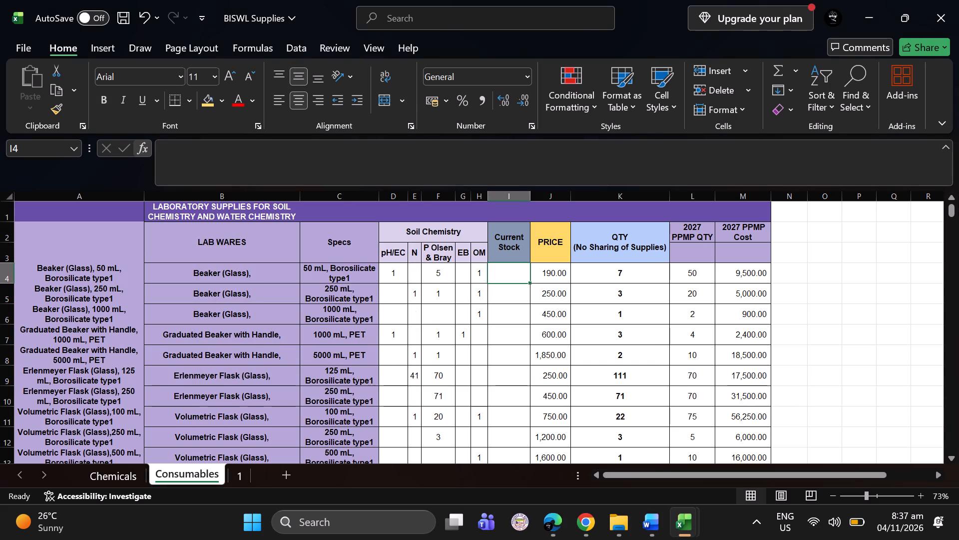
Fill the PRICE header cell with the gold theme shade one step lighter than its current fill.
click(549, 247)
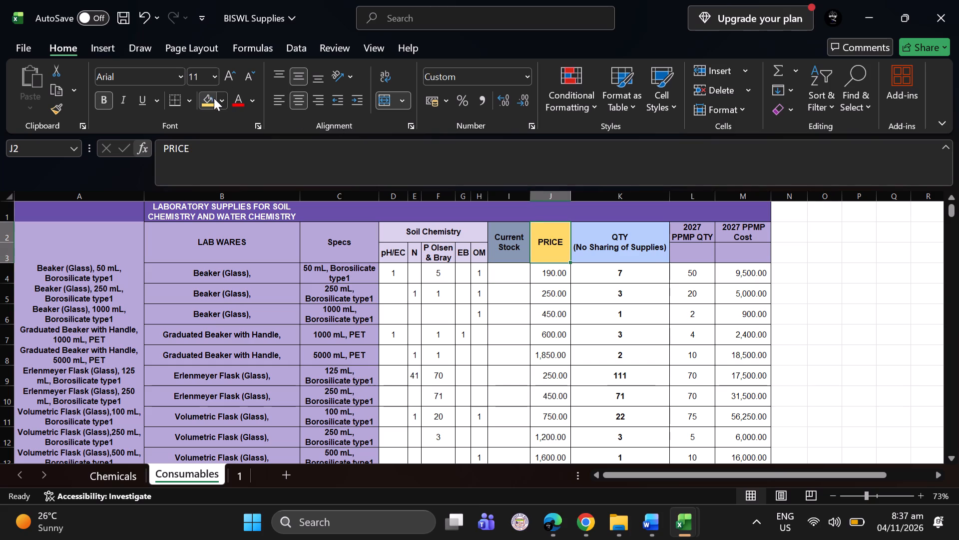
click(219, 101)
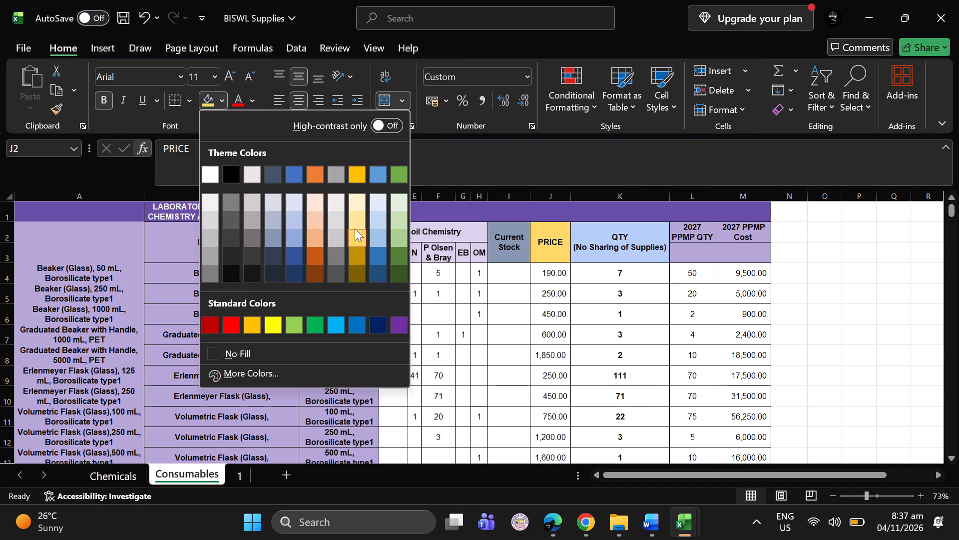
click(356, 221)
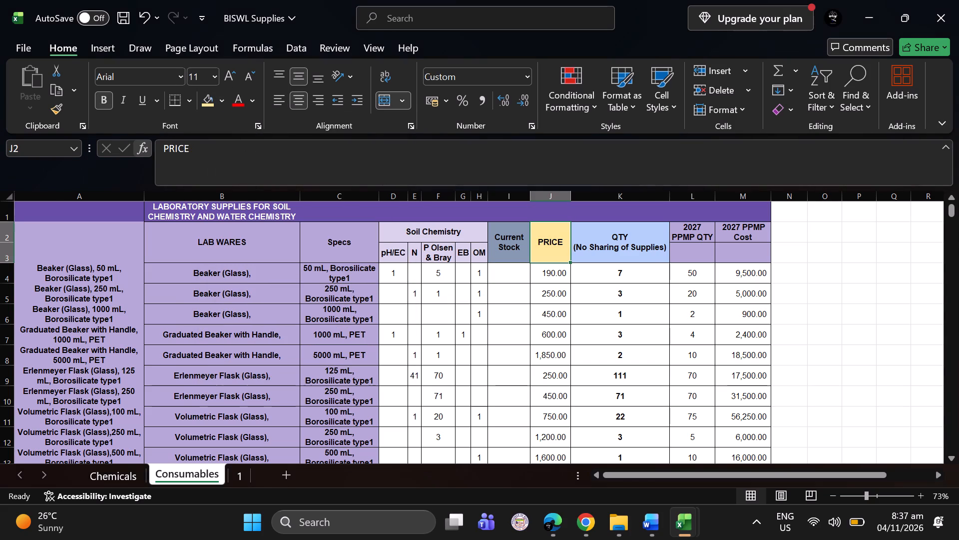
Review the Consumables table, checking the Current Stock column and the item rows from the beakers down to the laboratory gown.
click(551, 196)
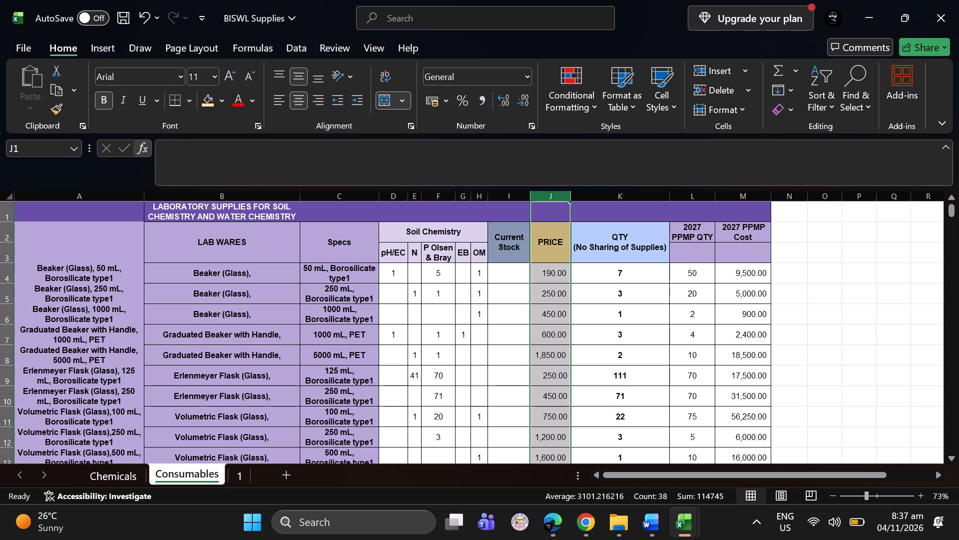
click(505, 196)
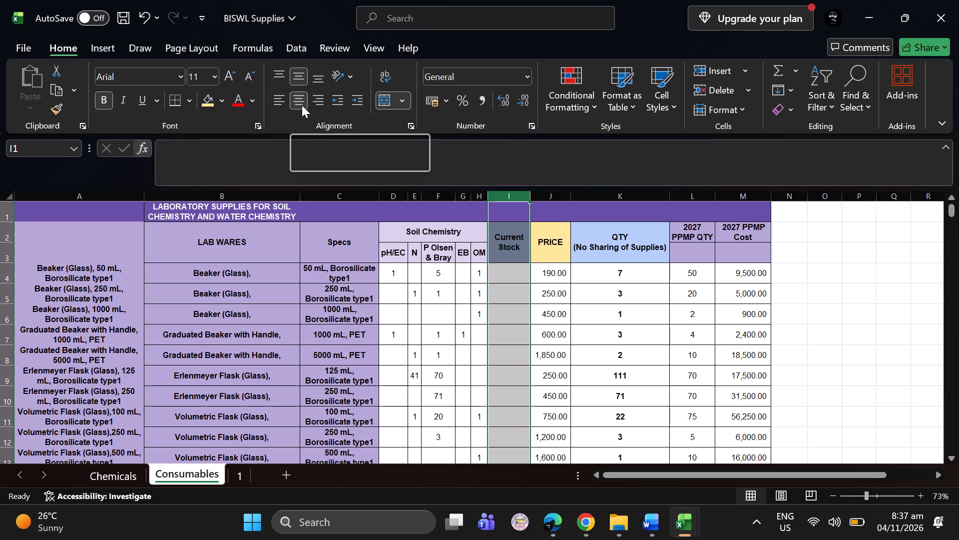
click(507, 270)
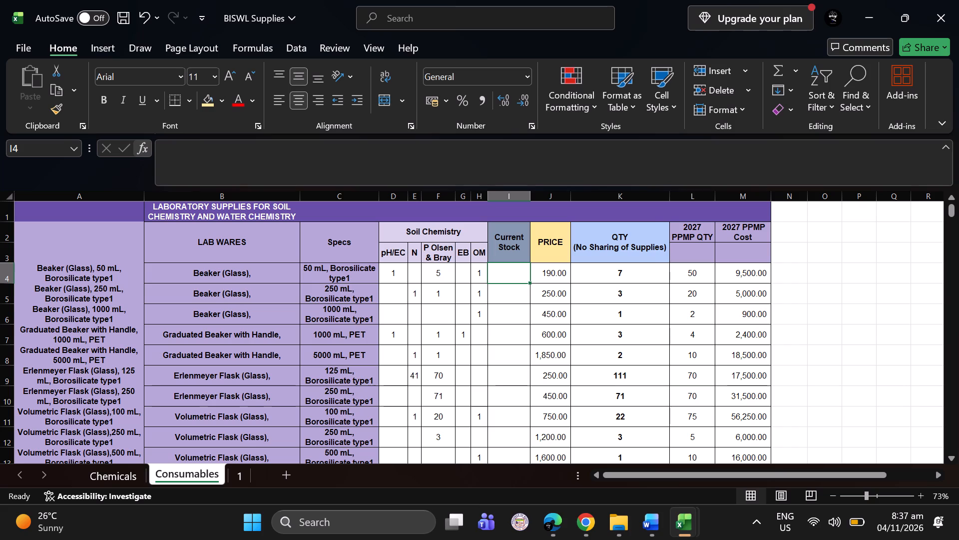
click(508, 295)
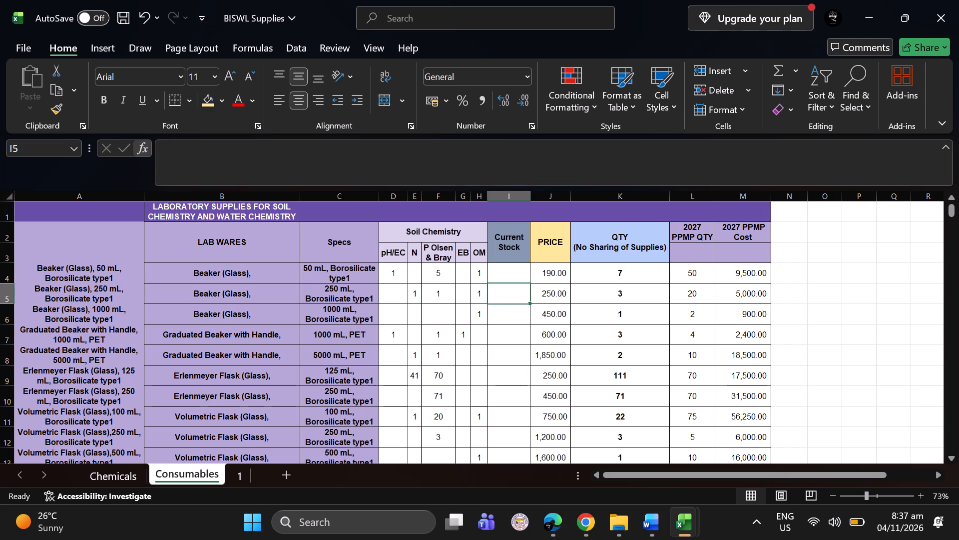
click(505, 311)
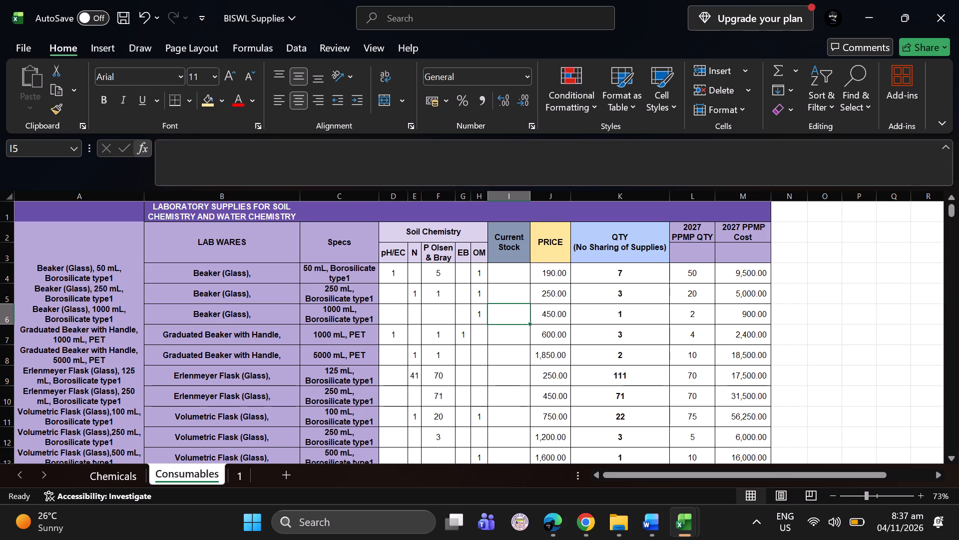
click(505, 335)
scroll(505, 335, down, 1)
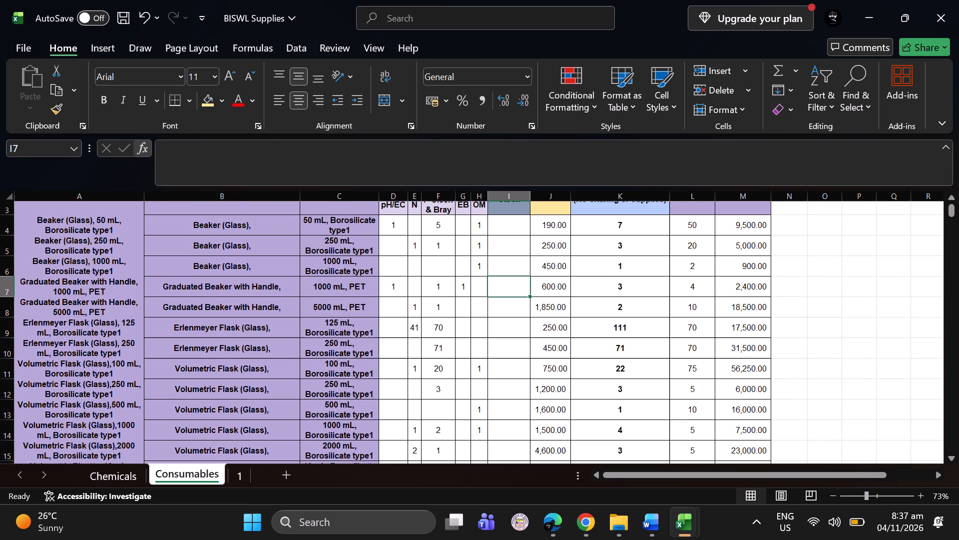
scroll(505, 335, down, 2)
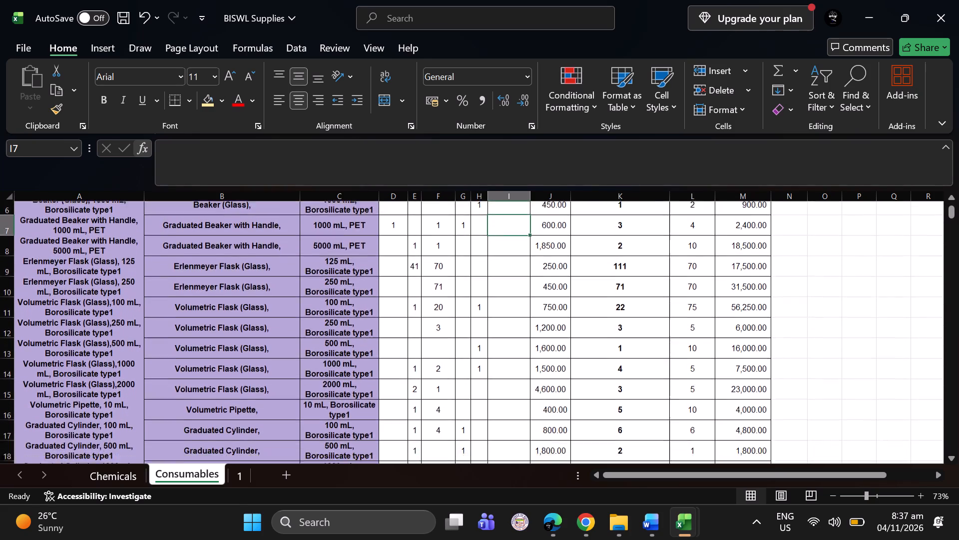
scroll(505, 335, down, 1)
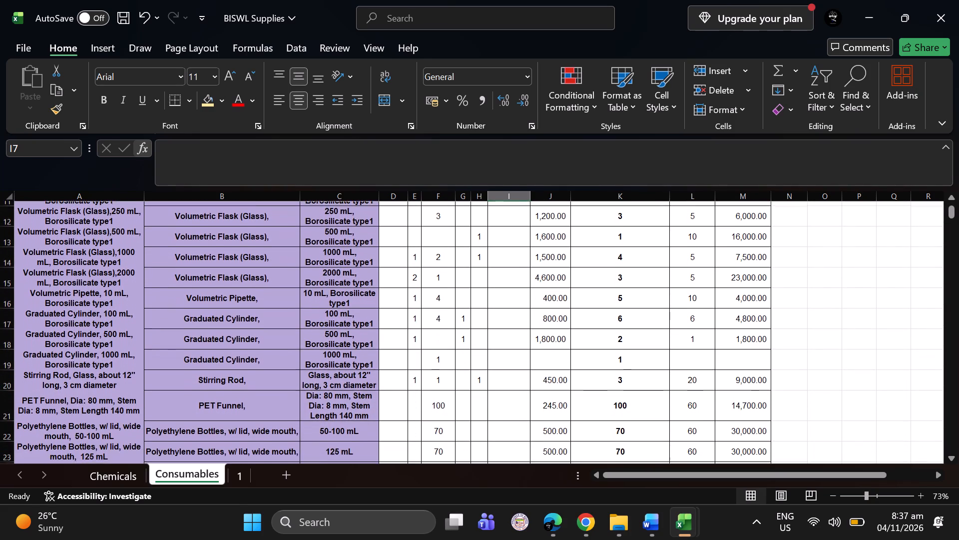
scroll(505, 335, down, 2)
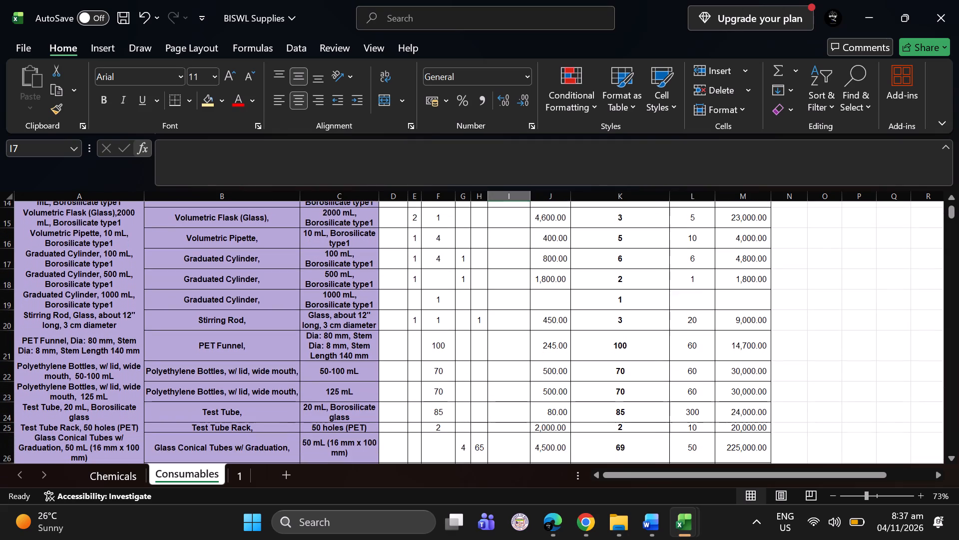
scroll(505, 335, down, 2)
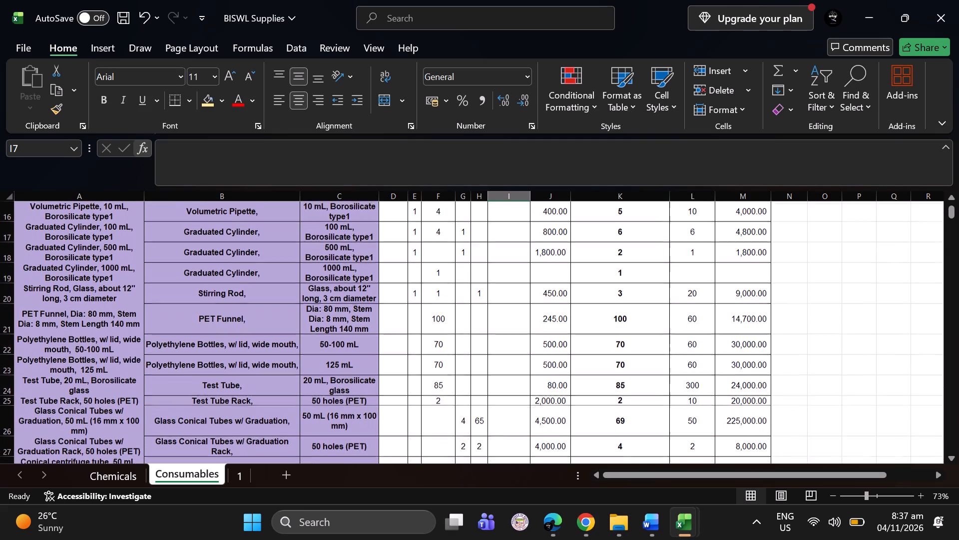
scroll(505, 335, down, 2)
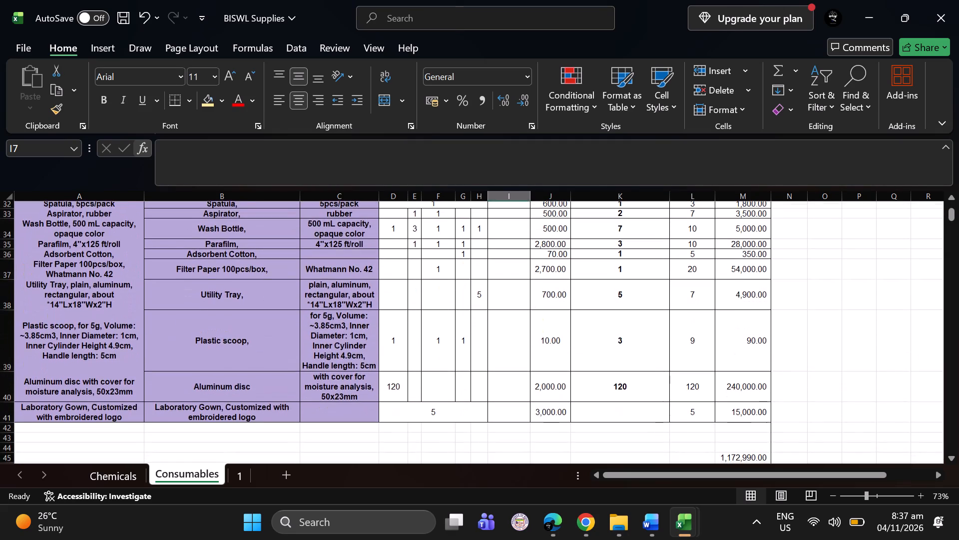
scroll(505, 335, down, 2)
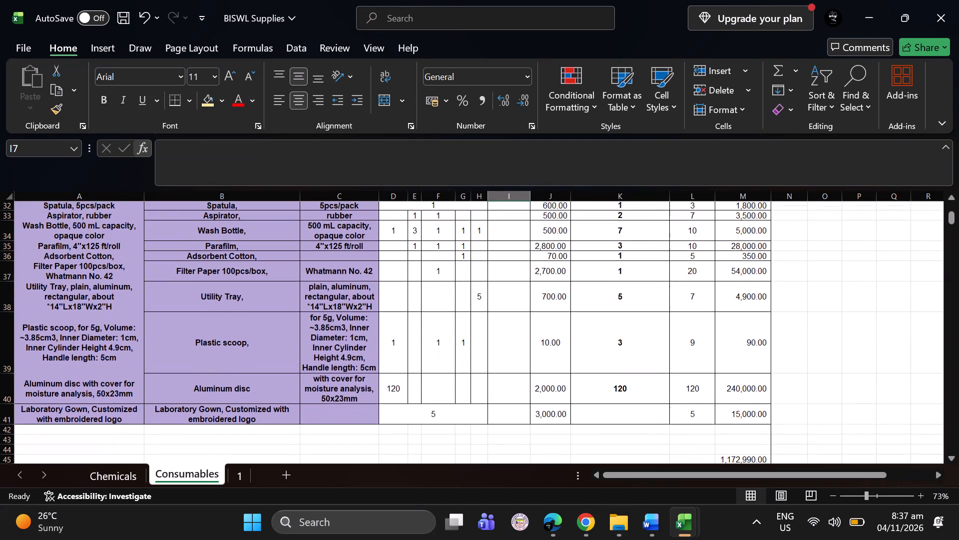
scroll(429, 389, up, 1)
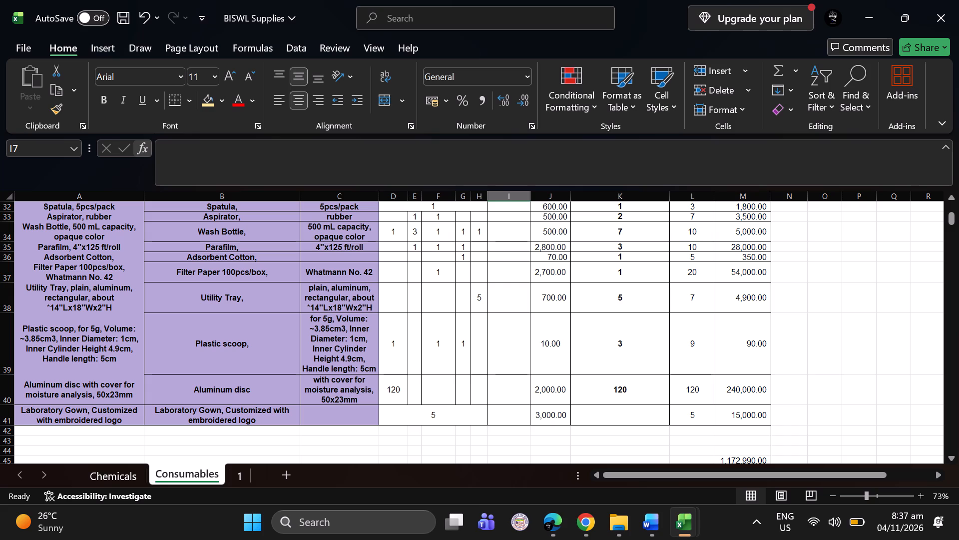
scroll(429, 389, up, 2)
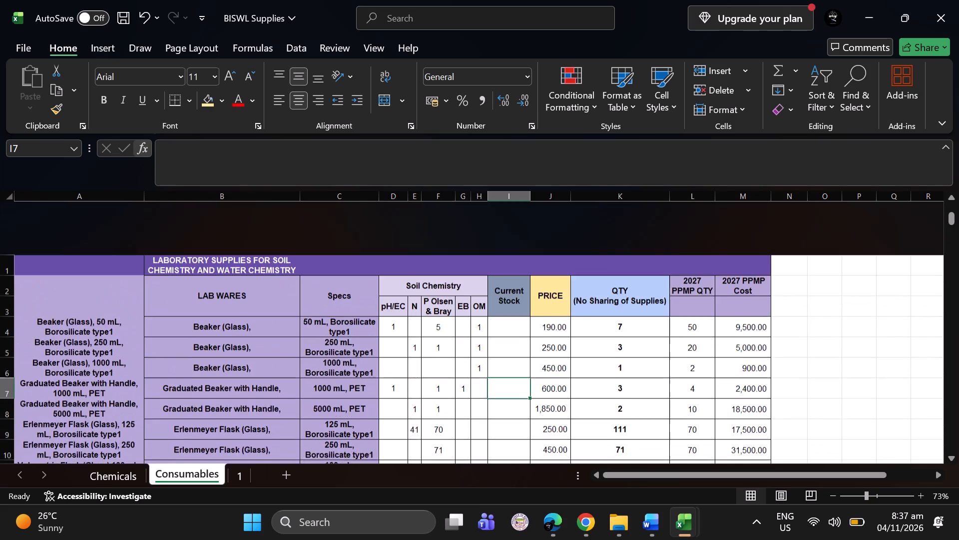
scroll(429, 389, up, 1)
scroll(429, 389, down, 4)
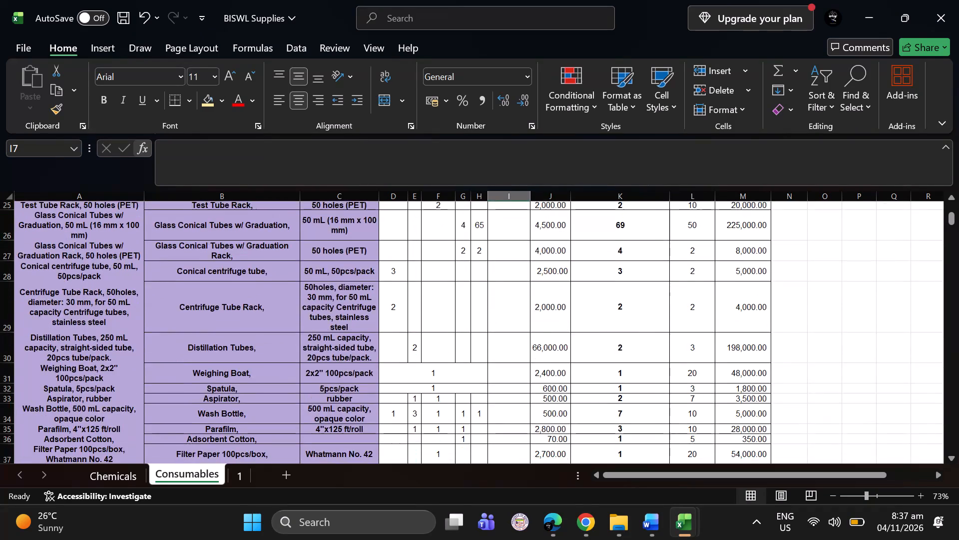
scroll(429, 389, down, 1)
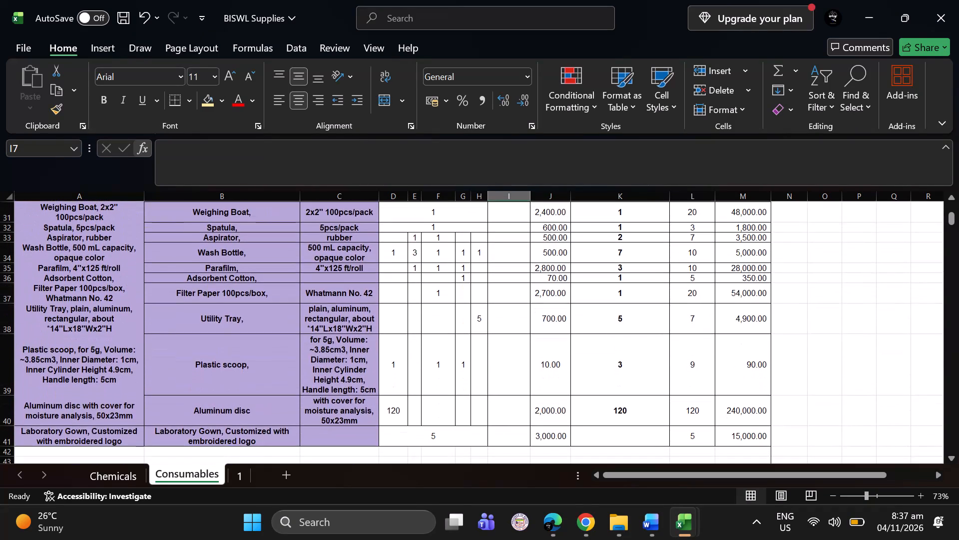
click(387, 384)
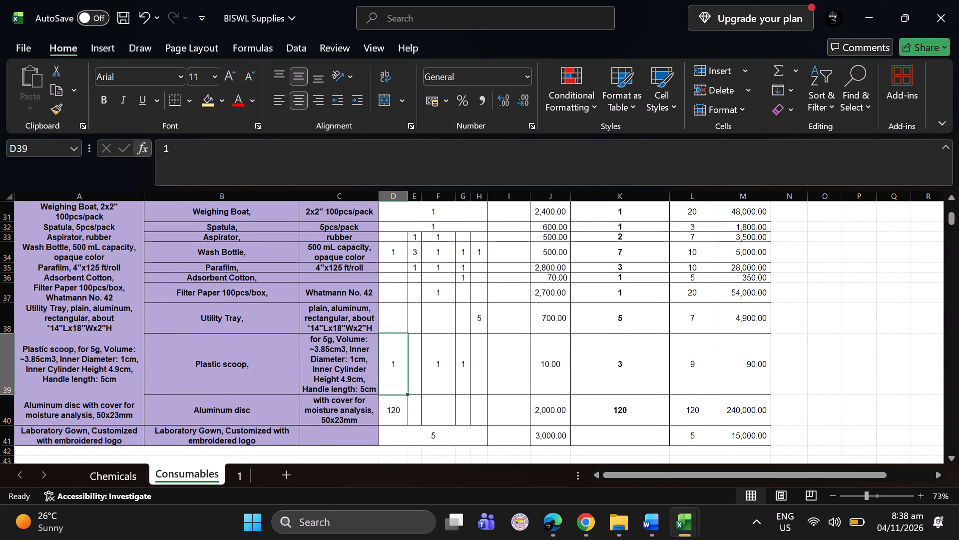
click(397, 330)
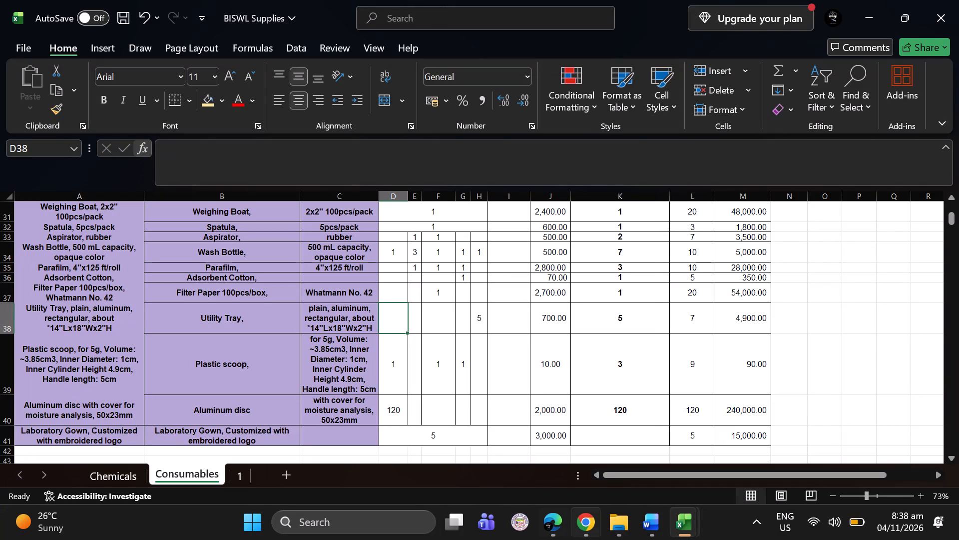
Switch to Chrome and search Google for "split award procurement".
click(582, 525)
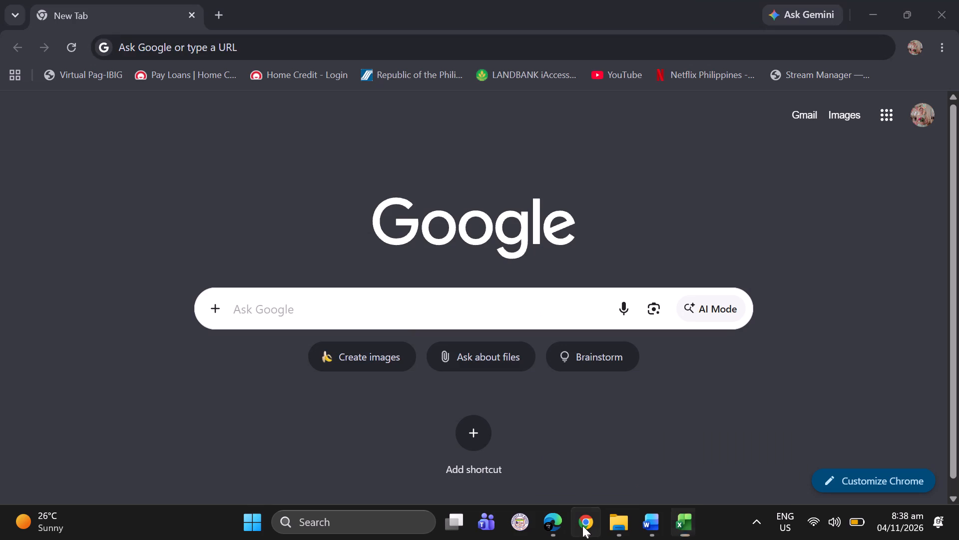
text(splti)
key(BackSpace)
key(BackSpace)
text(it award)
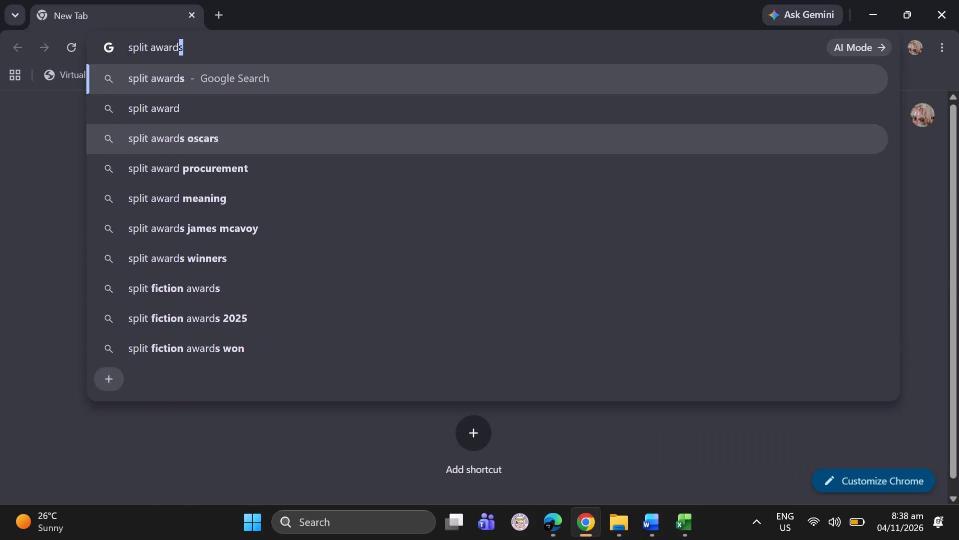
key(space)
text(procurement)
key(Return)
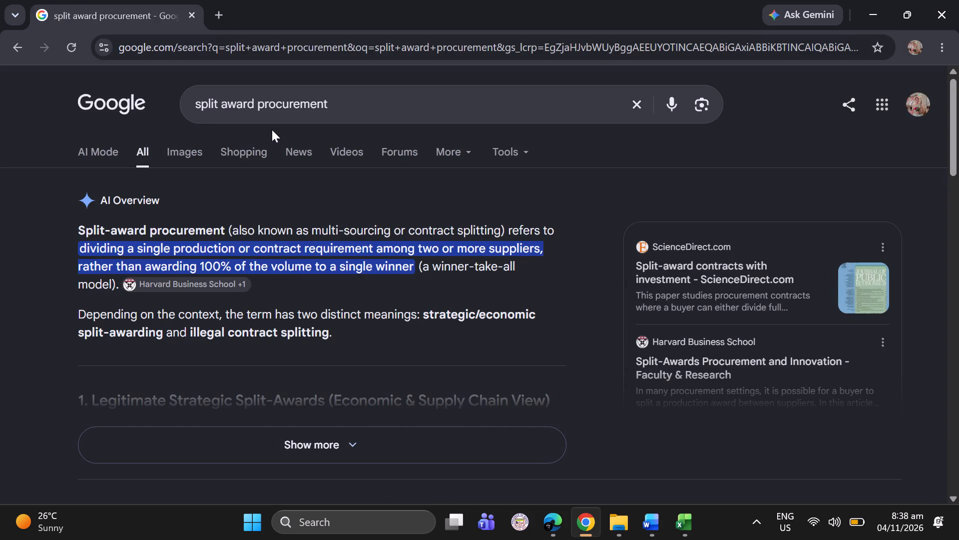
Expand the AI Overview on split-award procurement and read its sections on strategic split awards and illegal contract splitting.
scroll(317, 307, down, 2)
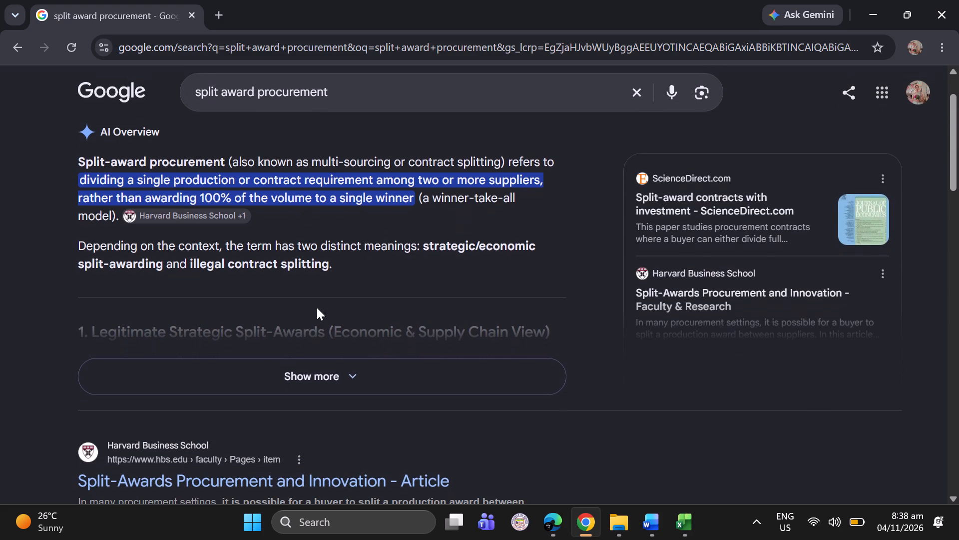
click(320, 364)
scroll(320, 364, down, 1)
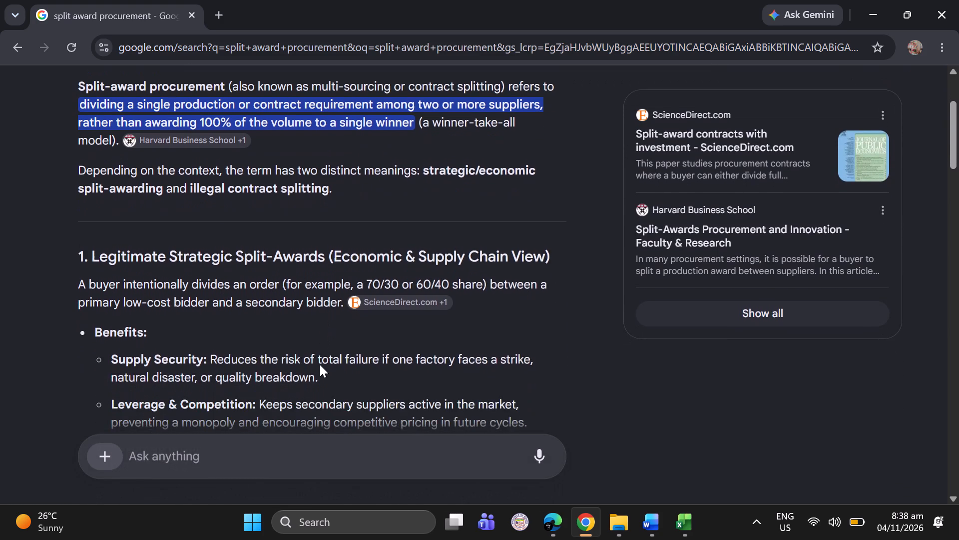
scroll(320, 364, down, 2)
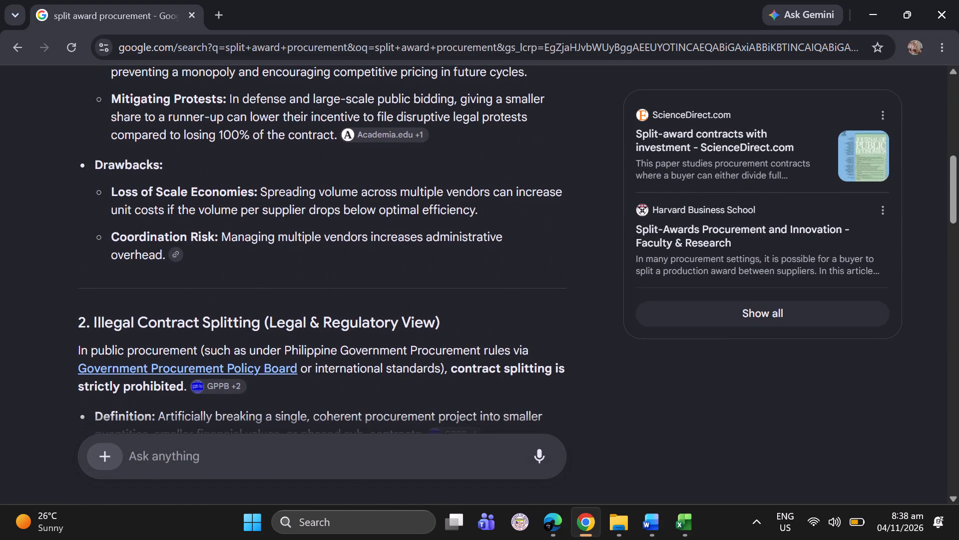
scroll(417, 406, down, 3)
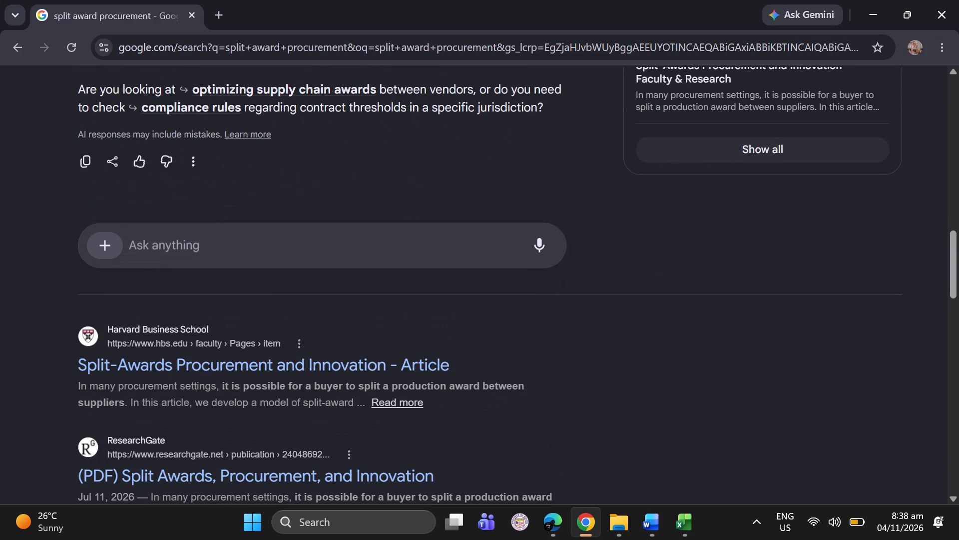
scroll(408, 203, up, 8)
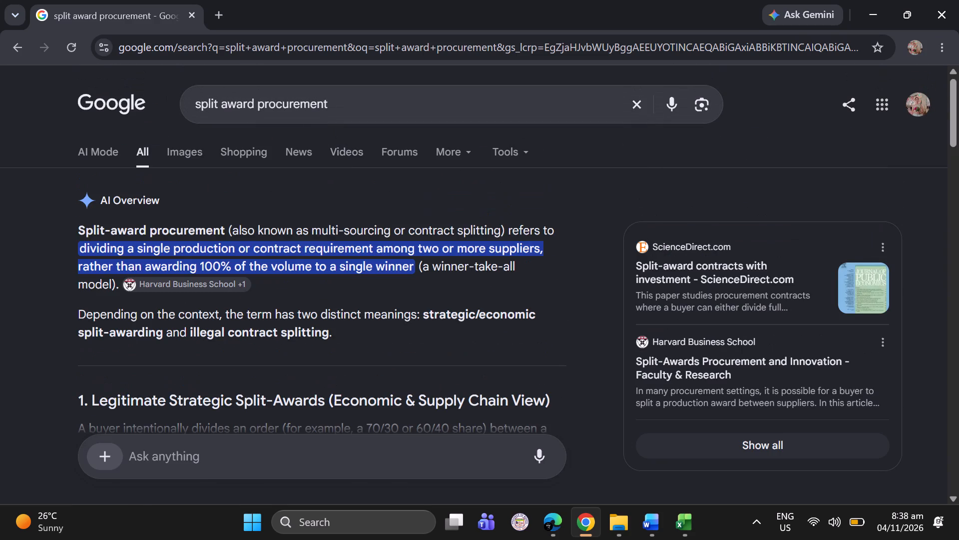
Replace the Google query and search for "Mt. zion scientific".
click(343, 108)
key(ctrl+a)
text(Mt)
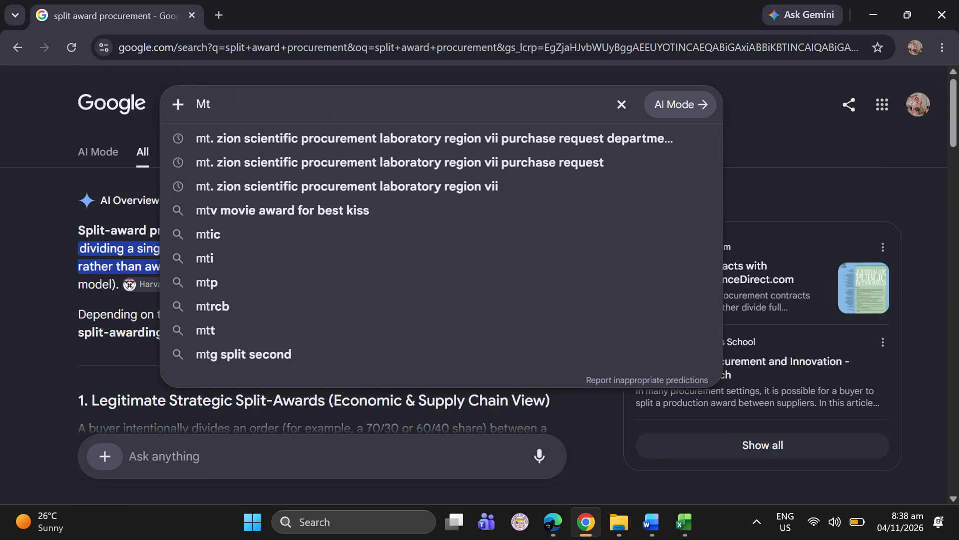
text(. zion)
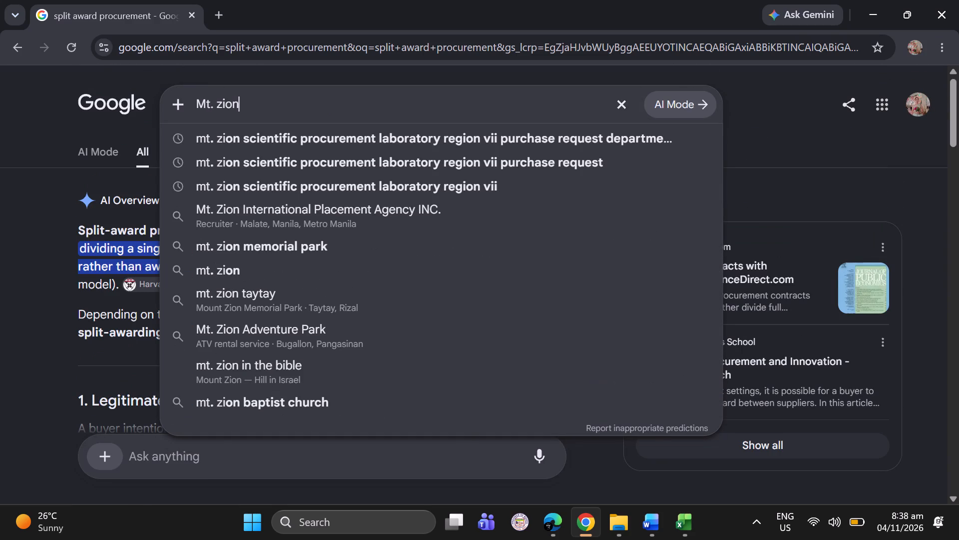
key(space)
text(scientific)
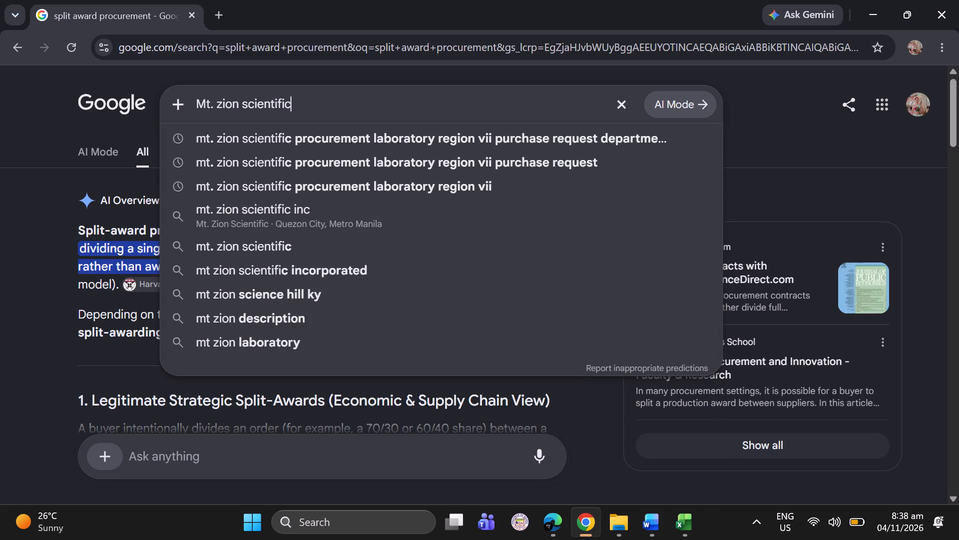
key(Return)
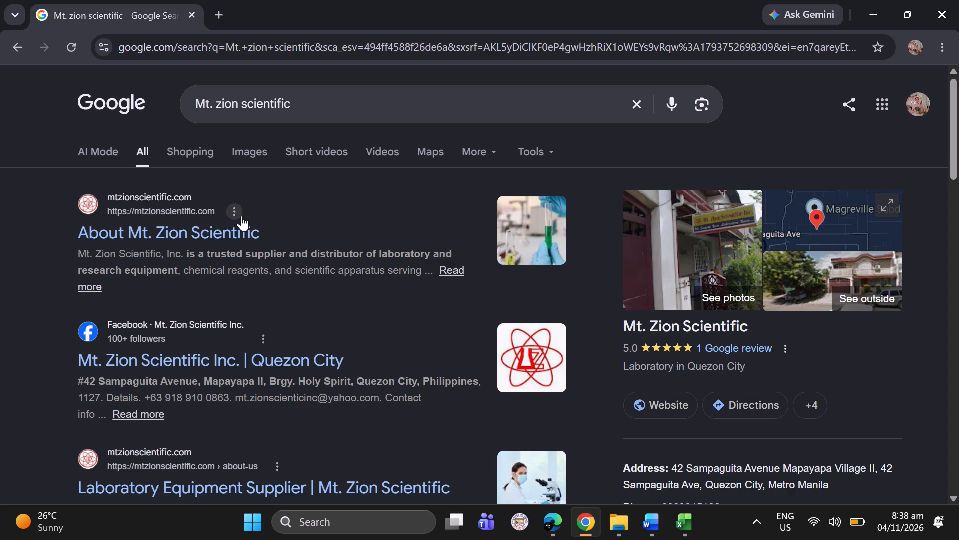
Open the Mt. Zion Scientific Inc. Facebook page from the results and examine its business details, contact info and posts.
scroll(211, 342, down, 1)
click(211, 342)
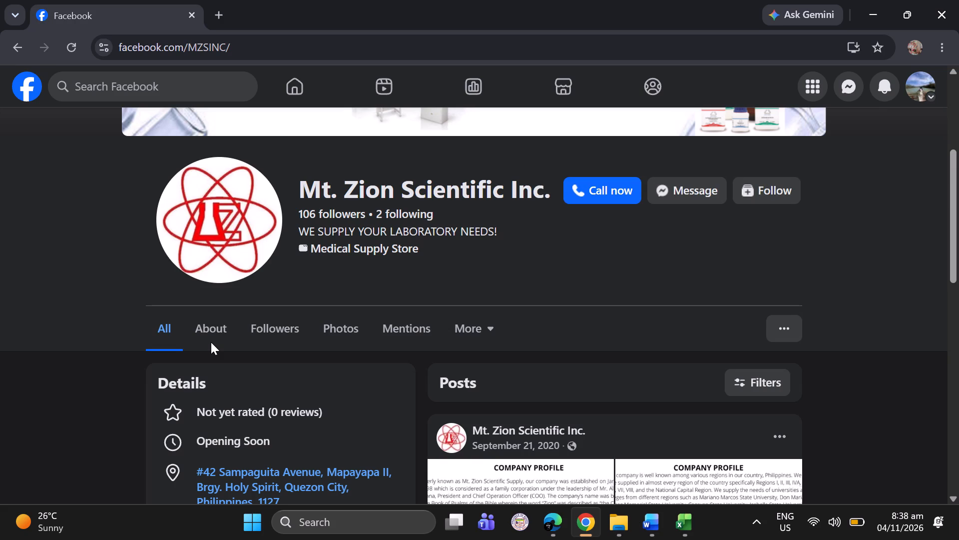
scroll(629, 255, down, 1)
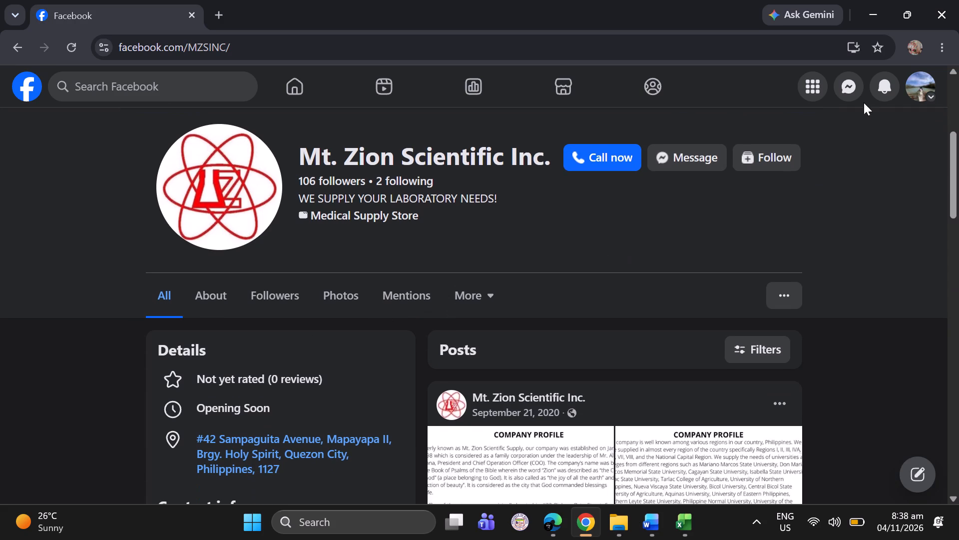
scroll(759, 172, down, 2)
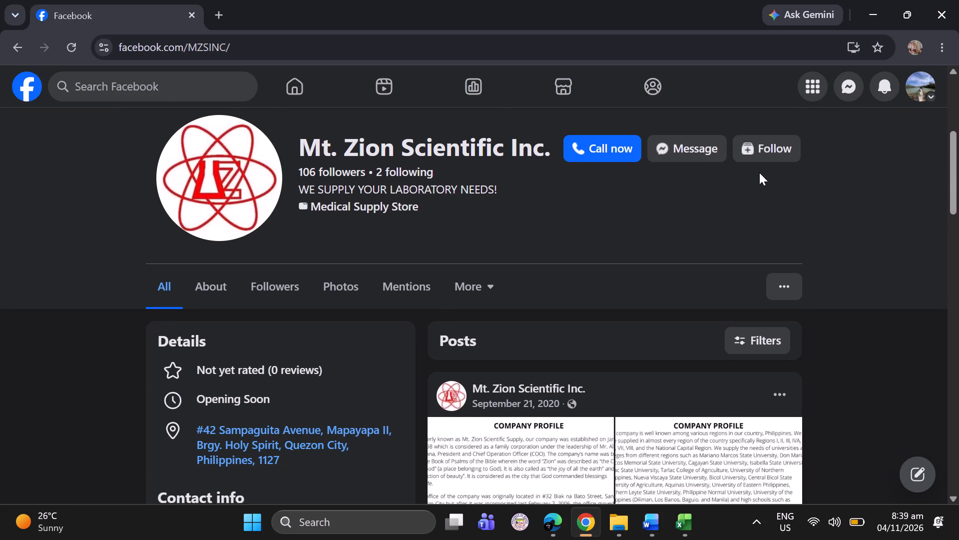
scroll(759, 172, down, 3)
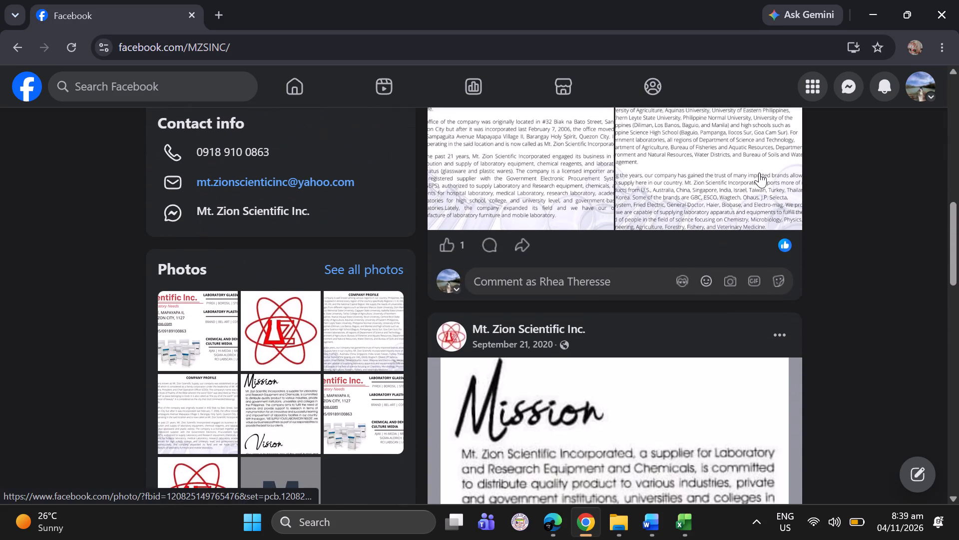
scroll(759, 172, down, 1)
scroll(759, 172, up, 2)
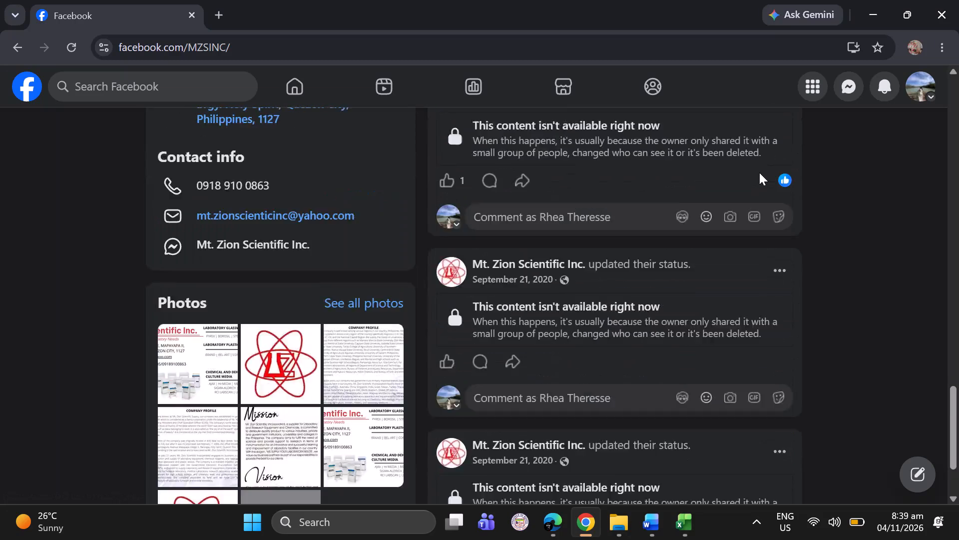
scroll(759, 172, up, 1)
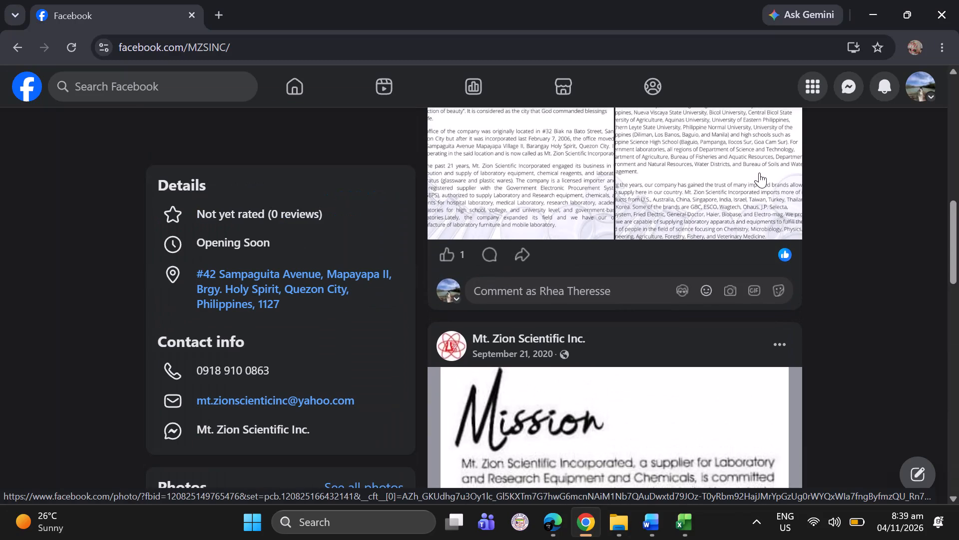
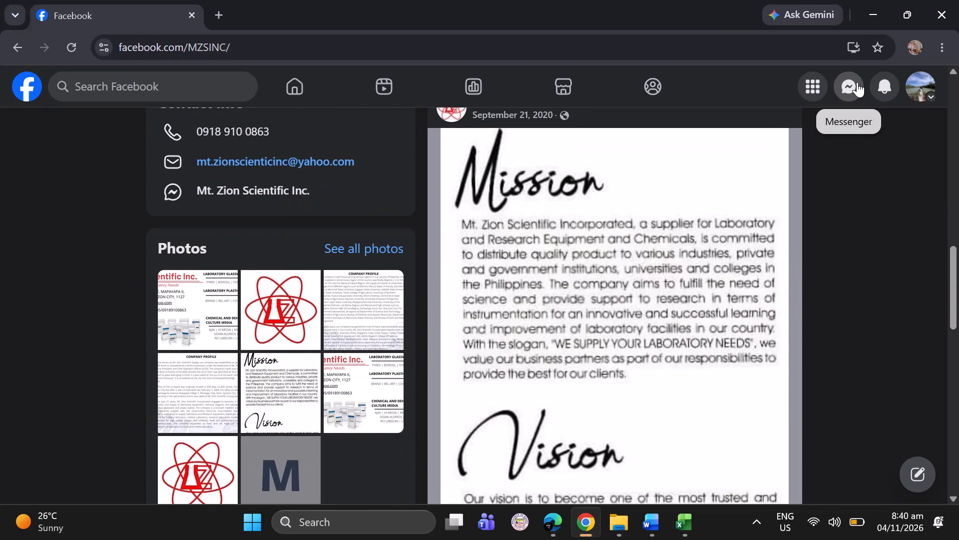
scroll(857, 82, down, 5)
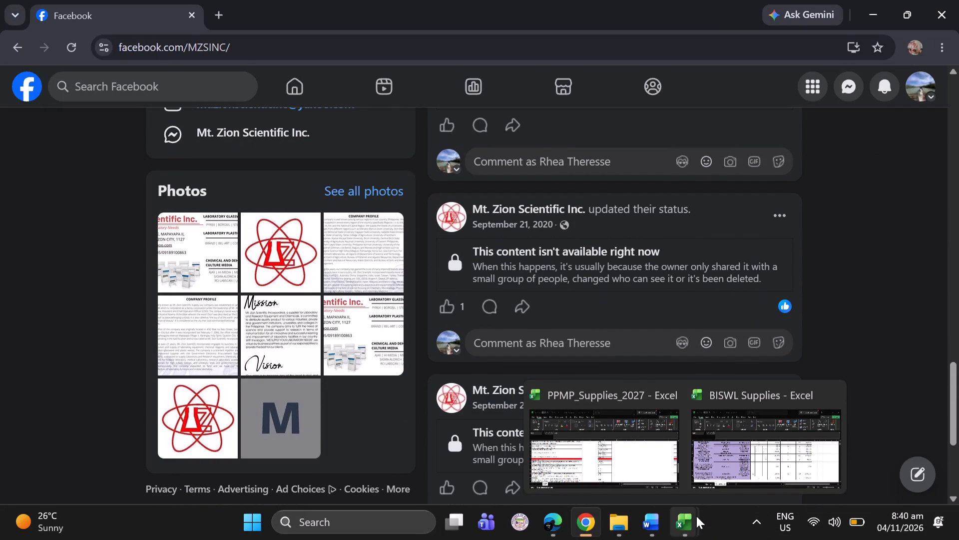
Switch to the BISWL Supplies workbook in Excel and review the Consumables rows from the distillation tubes down to the laboratory gown.
click(732, 411)
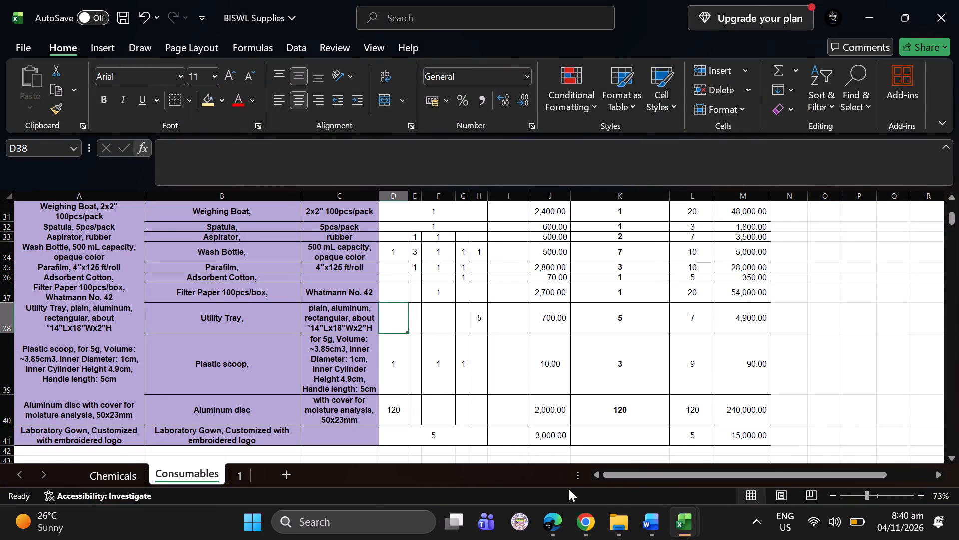
scroll(555, 366, up, 1)
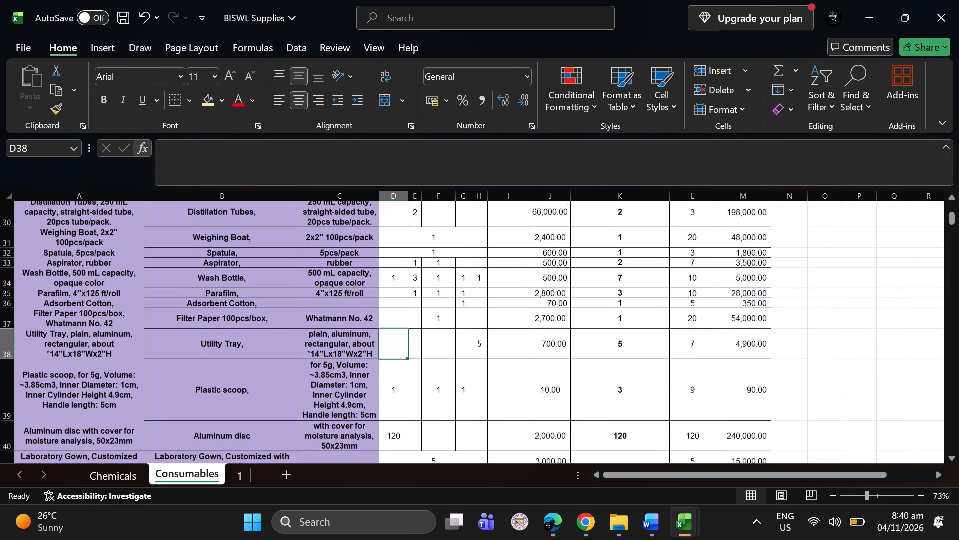
scroll(555, 366, up, 2)
scroll(555, 366, down, 1)
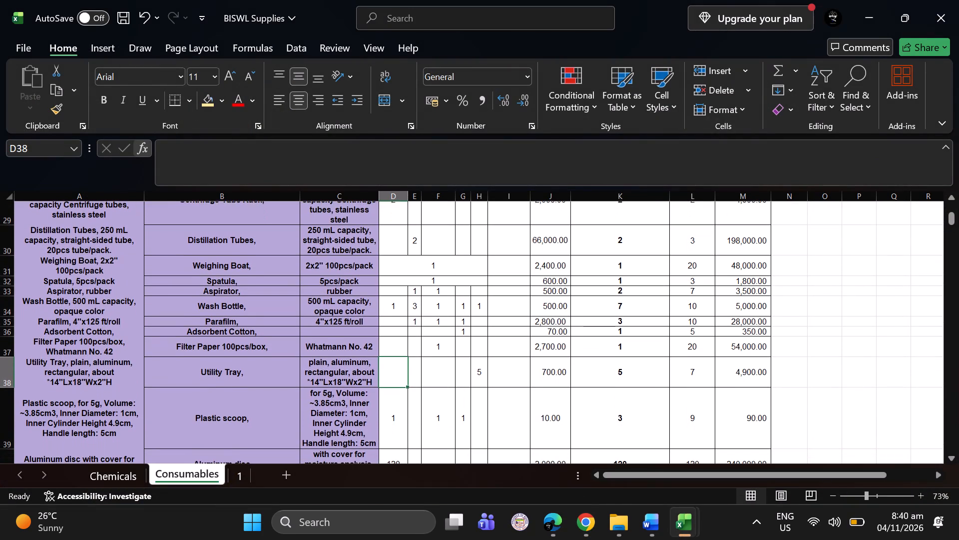
scroll(555, 366, down, 2)
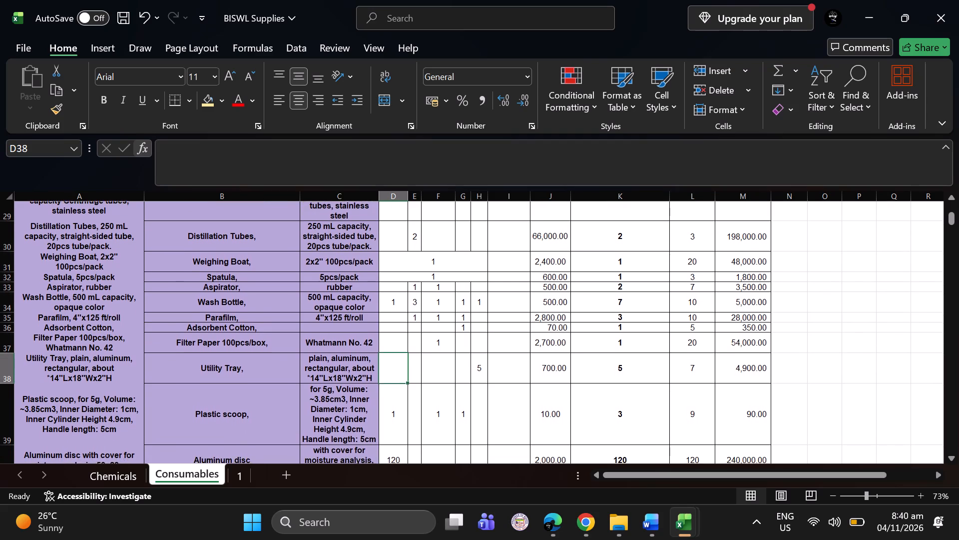
scroll(555, 366, down, 1)
click(503, 331)
scroll(503, 331, right, 1)
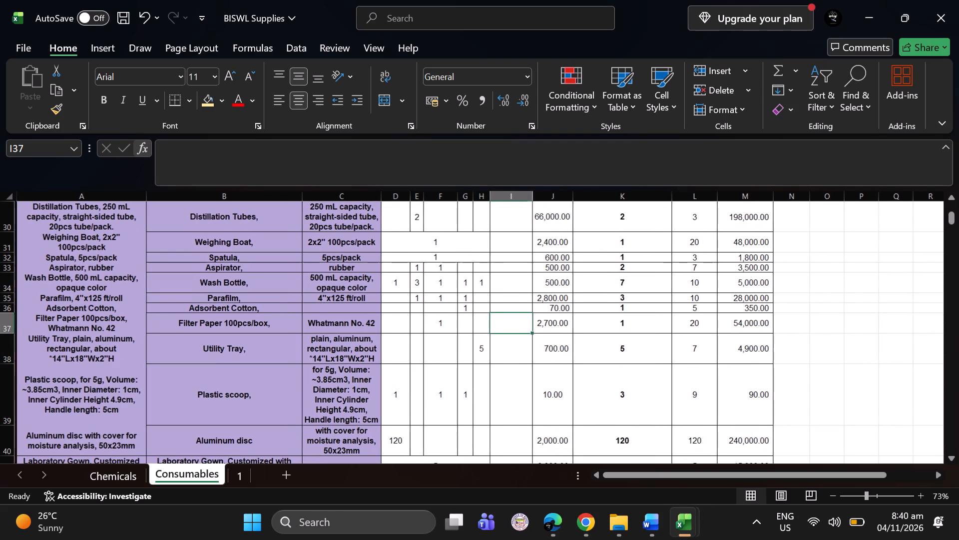
Add the items Dessicator and Analytical Balance in cells A42 and A43, directly below the Laboratory Gown row.
scroll(503, 331, right, 1)
scroll(503, 331, down, 1)
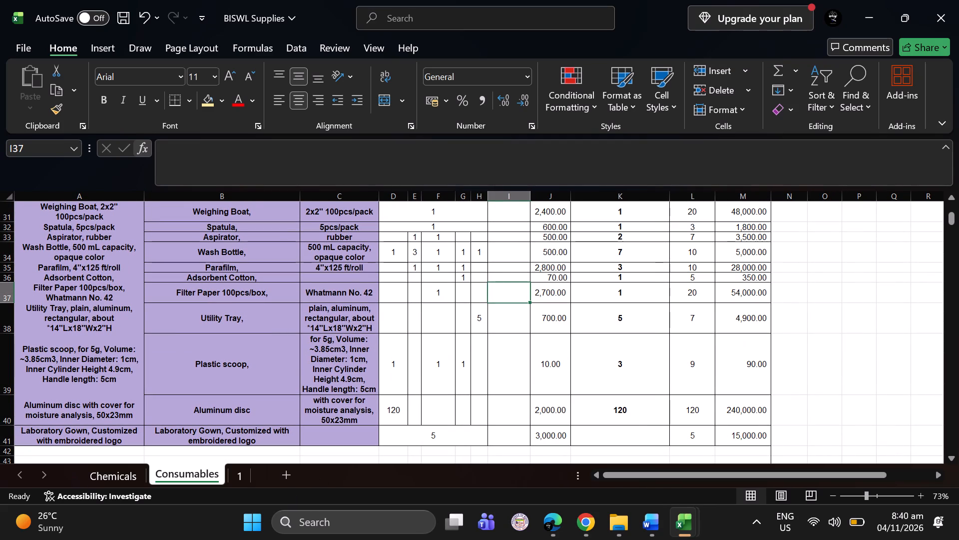
click(61, 452)
text(Dessicator)
key(Return)
text(Ana)
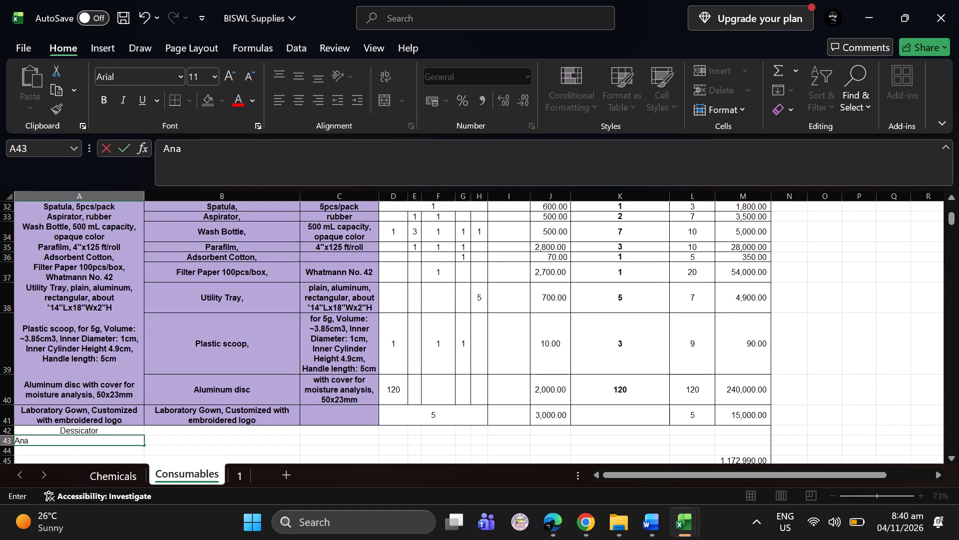
text(lytical Va)
key(BackSpace)
key(BackSpace)
key(b)
key(BackSpace)
text(Balance)
key(Return)
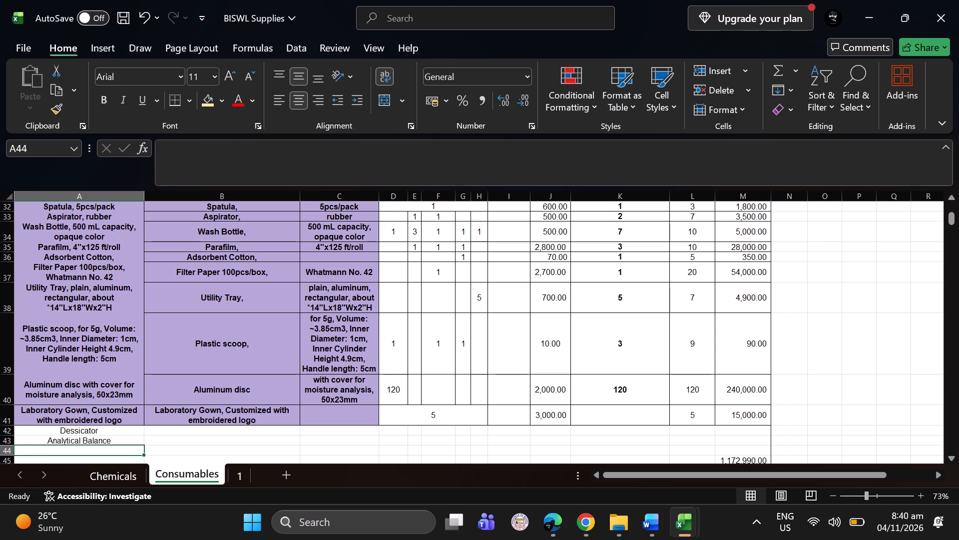
Add the item Top-loading Balance in cell A44 below Analytical Balance, correcting its spelling.
text(Top)
text(-loading Balnce)
key(Return)
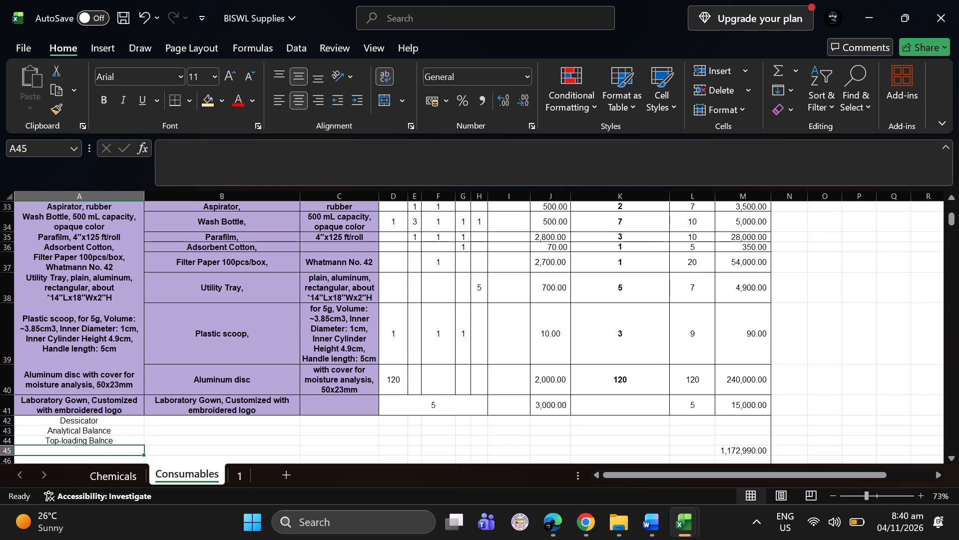
click(89, 440)
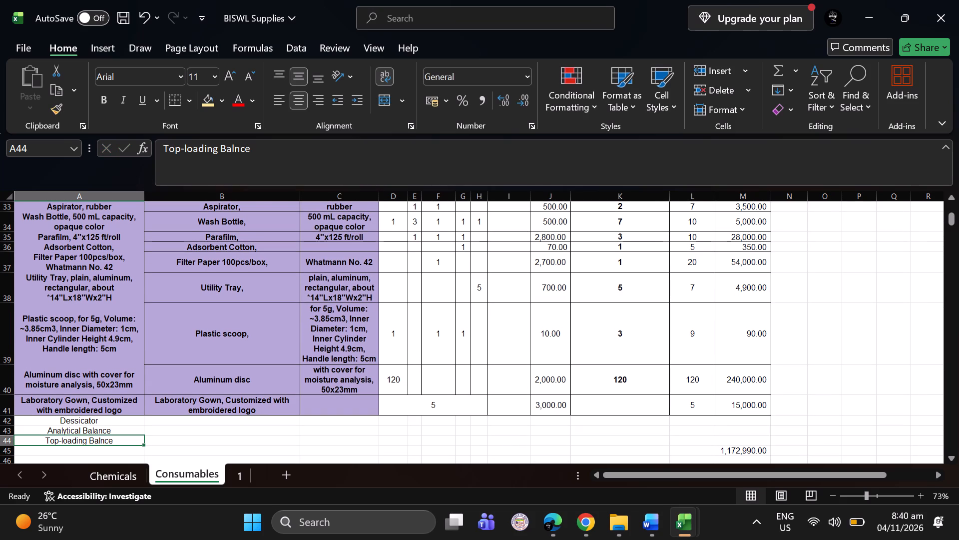
click(235, 144)
key(a)
key(Return)
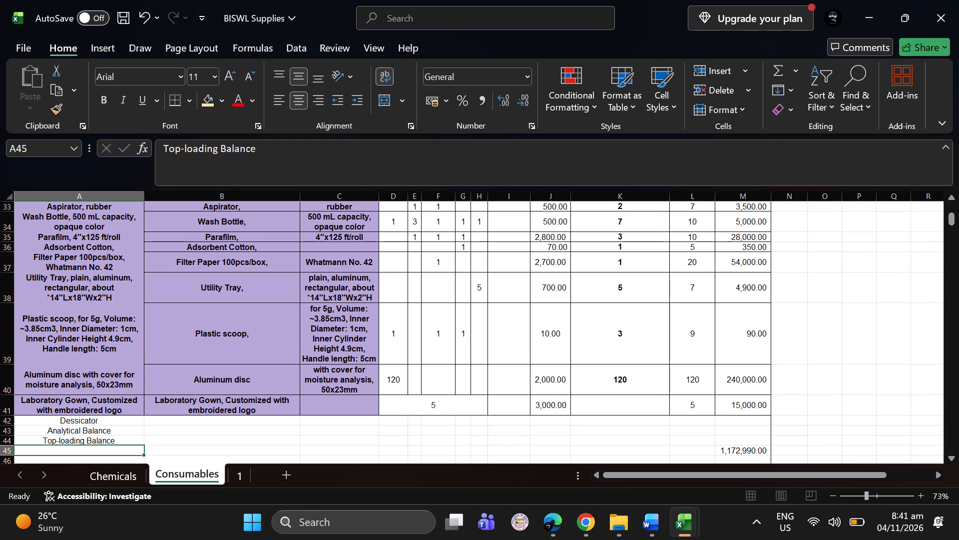